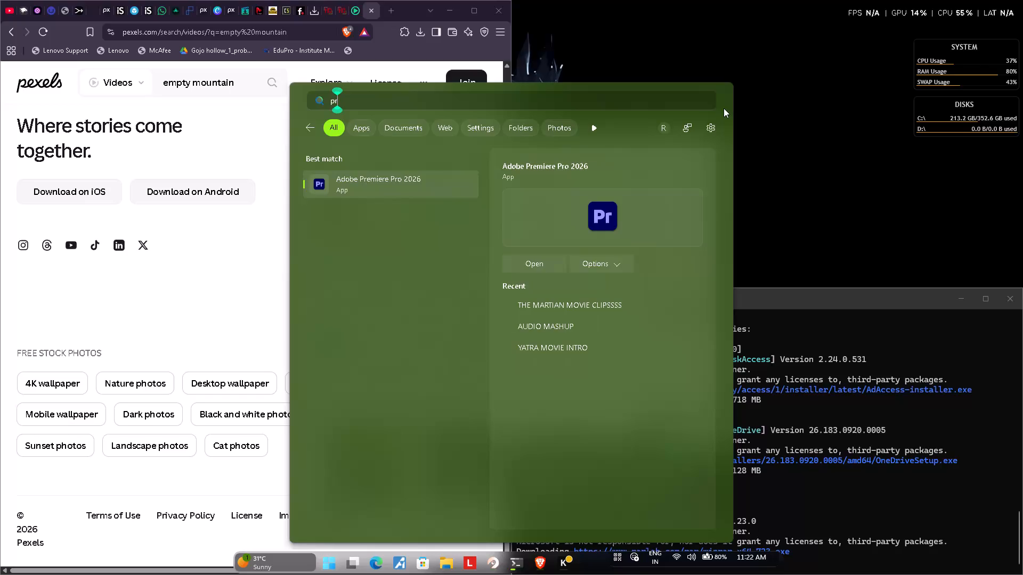
Launch Adobe Premiere Pro 2026 and open the recent project Untitled 111.
left_click(417, 182)
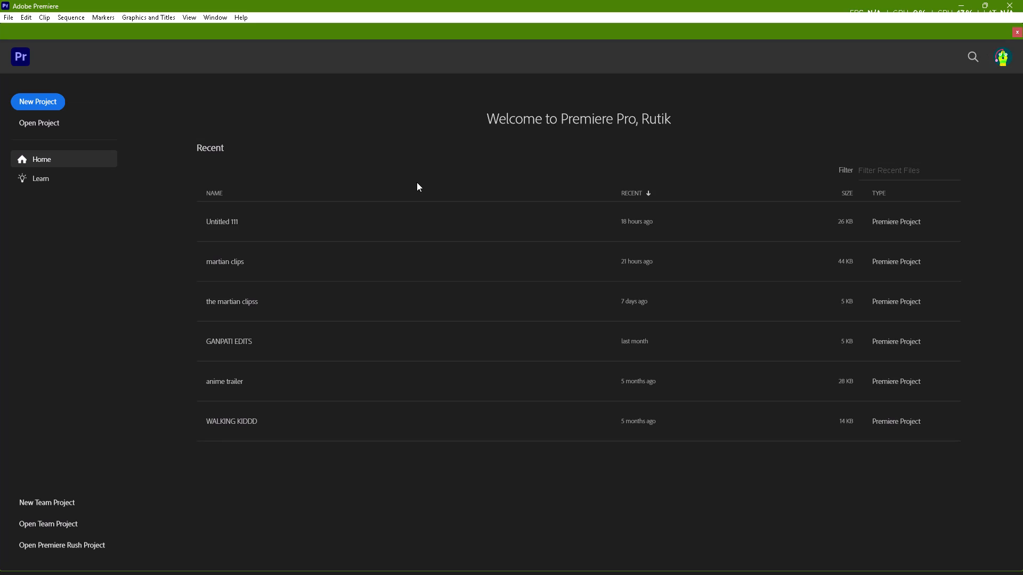
left_click(407, 220)
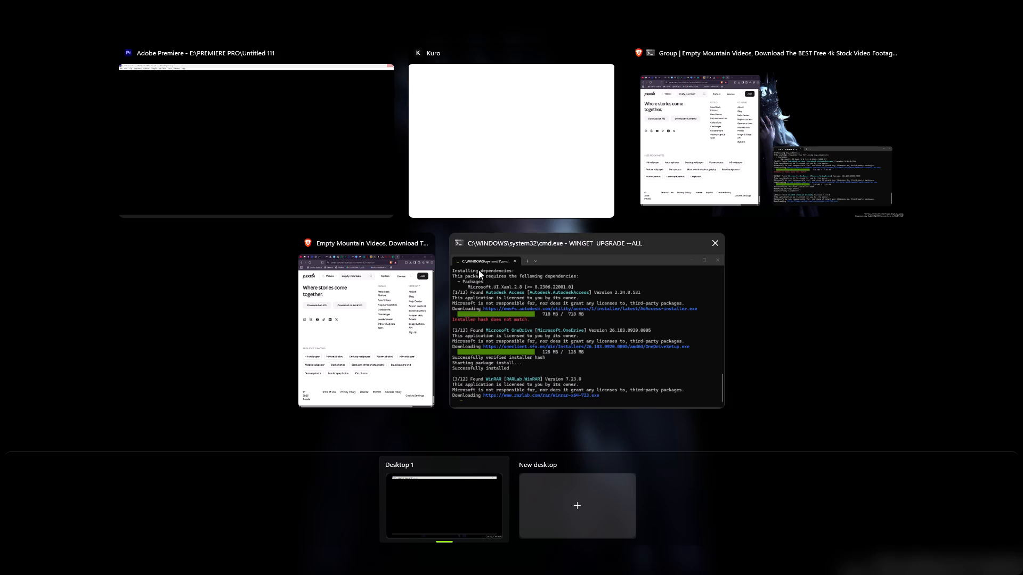
Switch to the WINGET UPGRADE terminal window, check the upgrade progress, and minimize it.
left_click(499, 284)
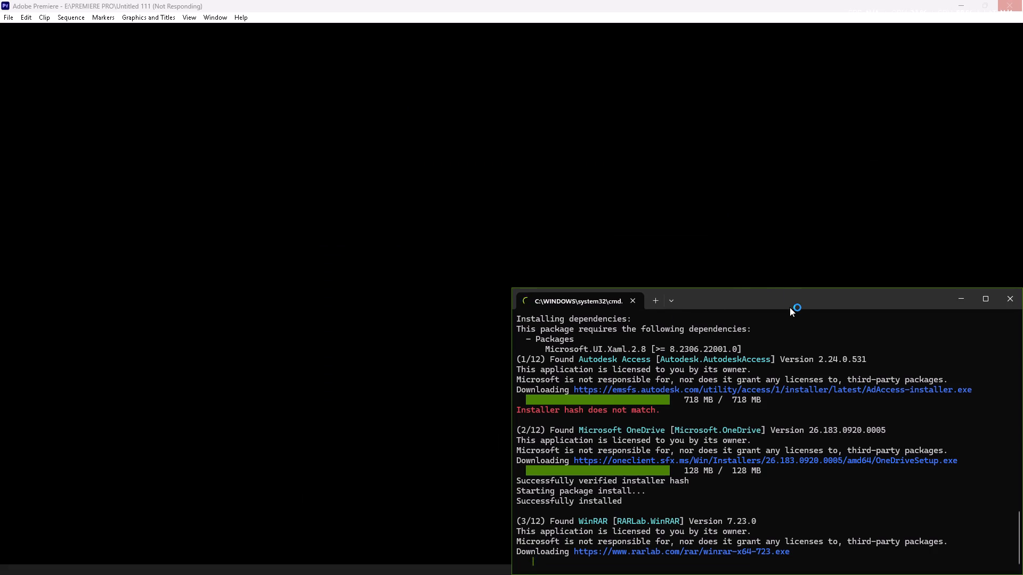
left_click_drag(790, 307, 533, 167)
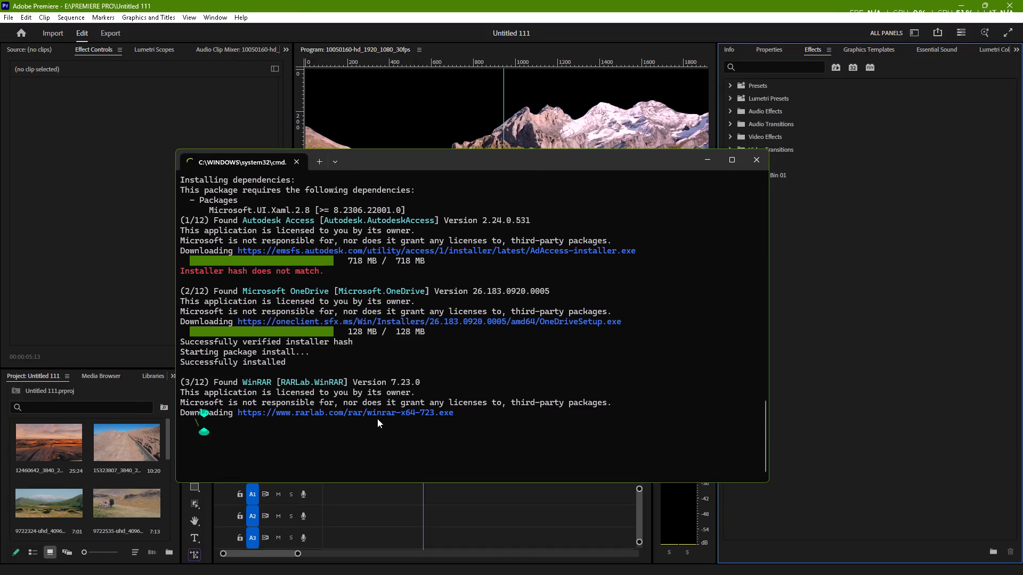
left_click(389, 410)
left_click(709, 158)
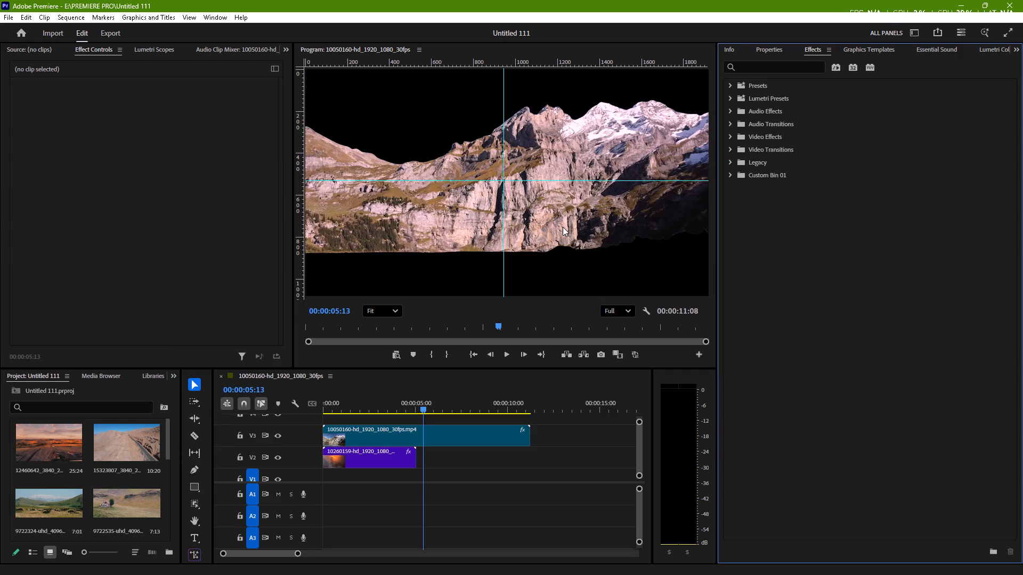
Scrub through the opening of the sequence and delete the orange sky clip 10260159-hd_1920_1080 from track V2.
left_click_drag(424, 407, 350, 428)
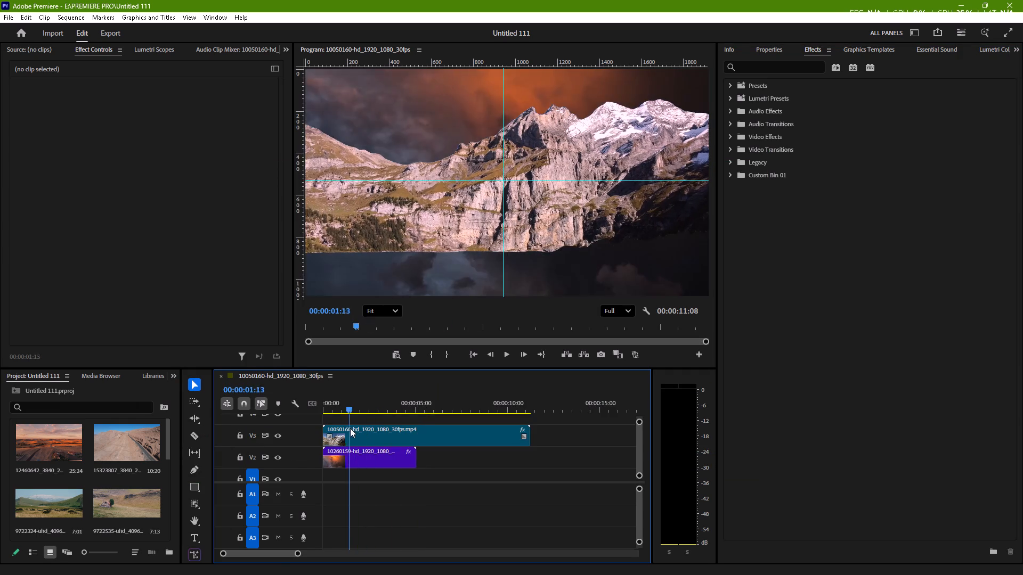
left_click_drag(350, 428, 345, 431)
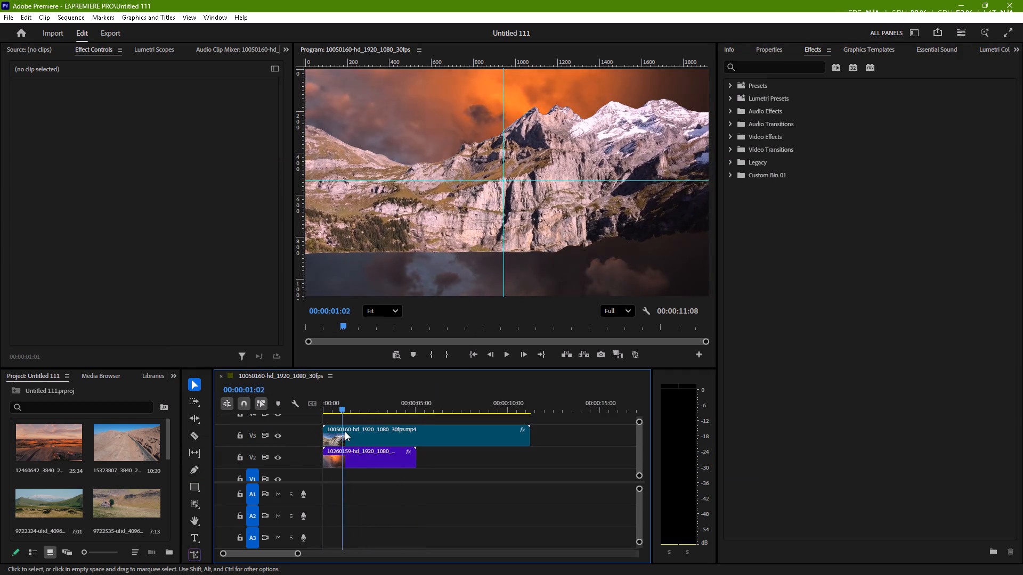
left_click_drag(345, 431, 365, 430)
left_click(381, 460)
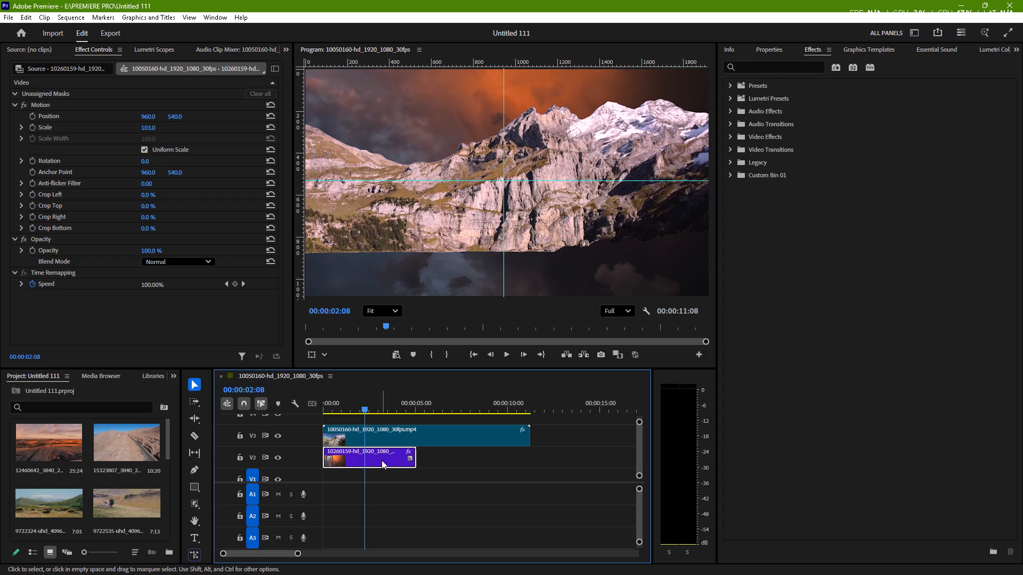
key("Delete")
Import the clip 3786014-hd_1920_1080_30fps from the Downloads folder into the project.
key("ctrl+i")
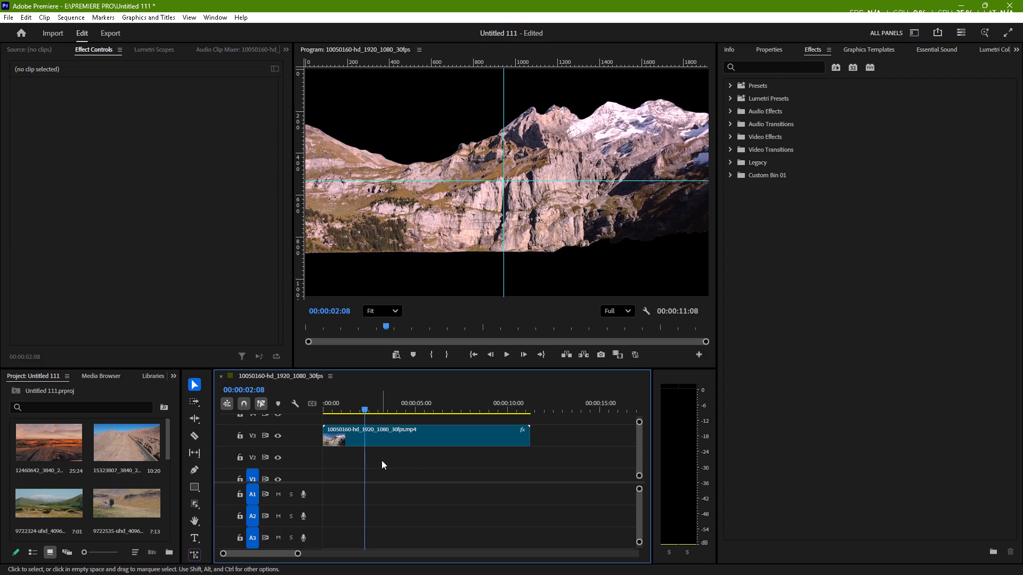
left_click(144, 129)
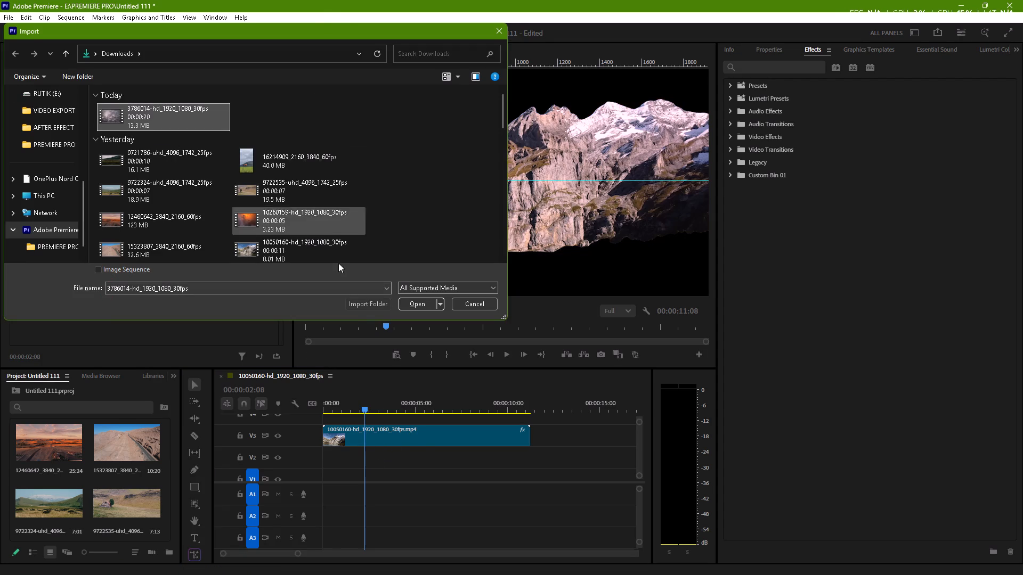
left_click(429, 303)
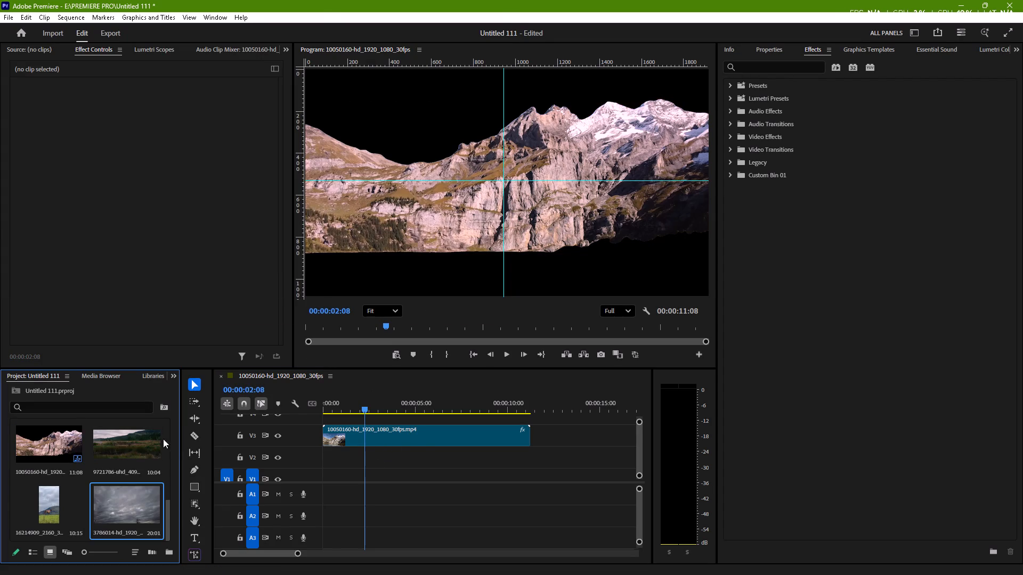
Place the imported cloud clip on track V2 at the start of the sequence, beneath the mountain clip, and preview it.
left_click_drag(128, 499, 323, 462)
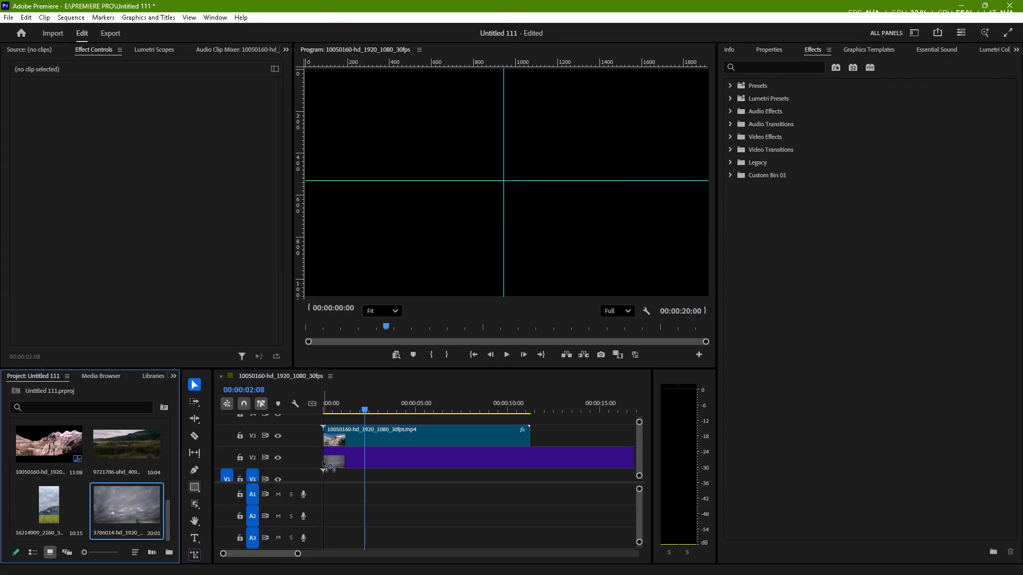
left_click_drag(323, 462, 324, 451)
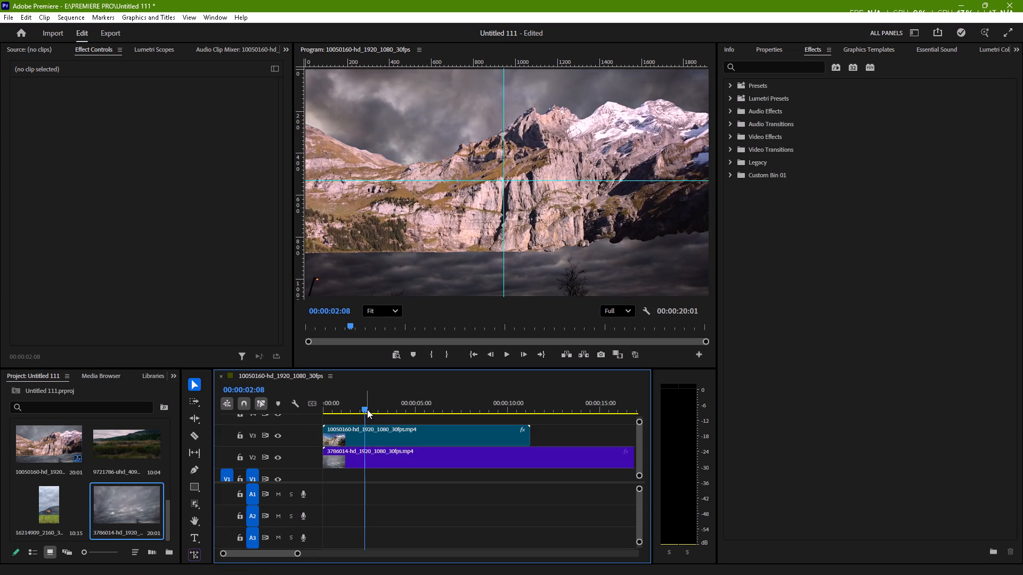
left_click_drag(364, 409, 258, 426)
key("space")
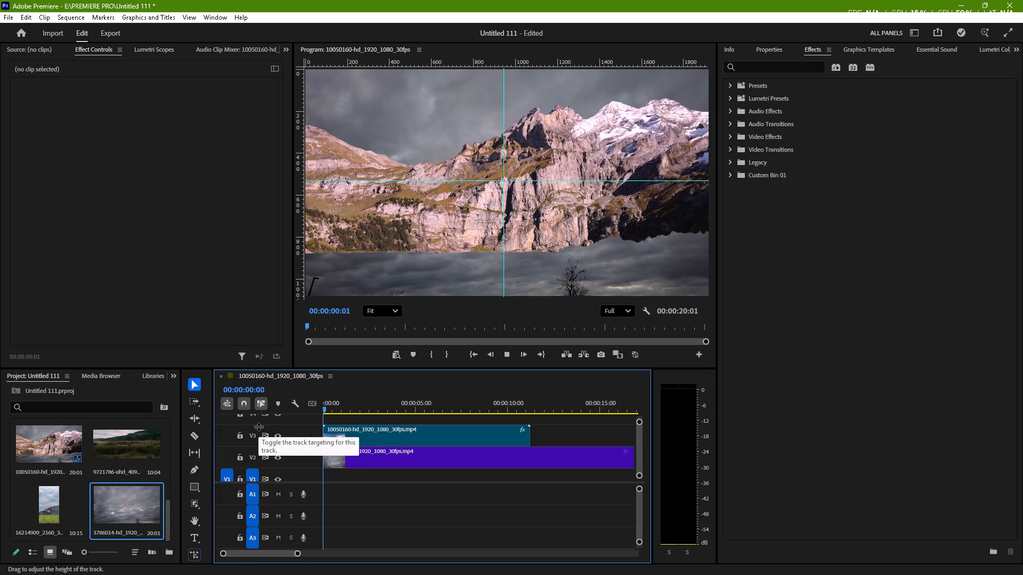
key("space")
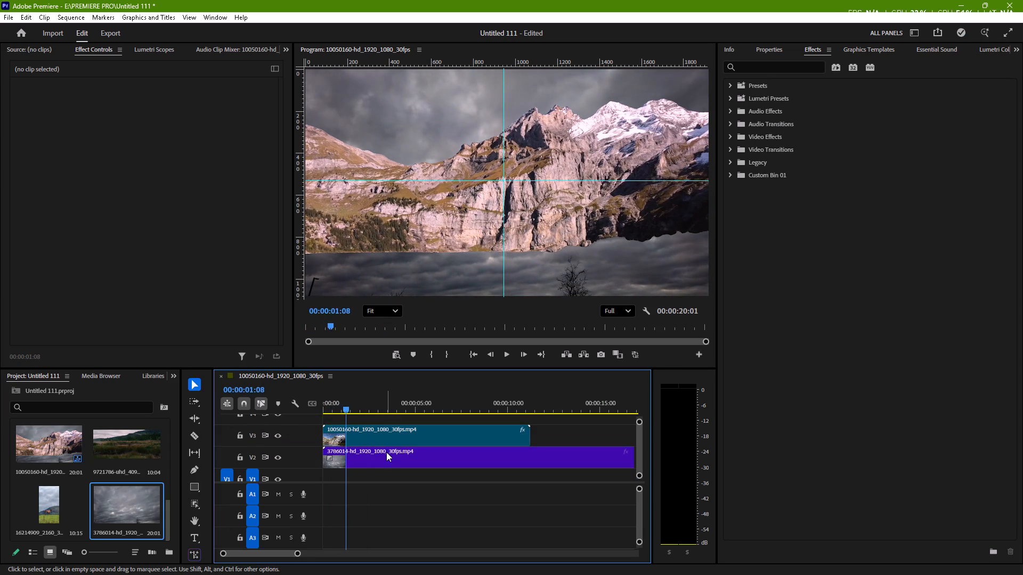
Split the cloud clip on V2 where the mountain clip ends and delete the excess portion.
left_click(386, 452)
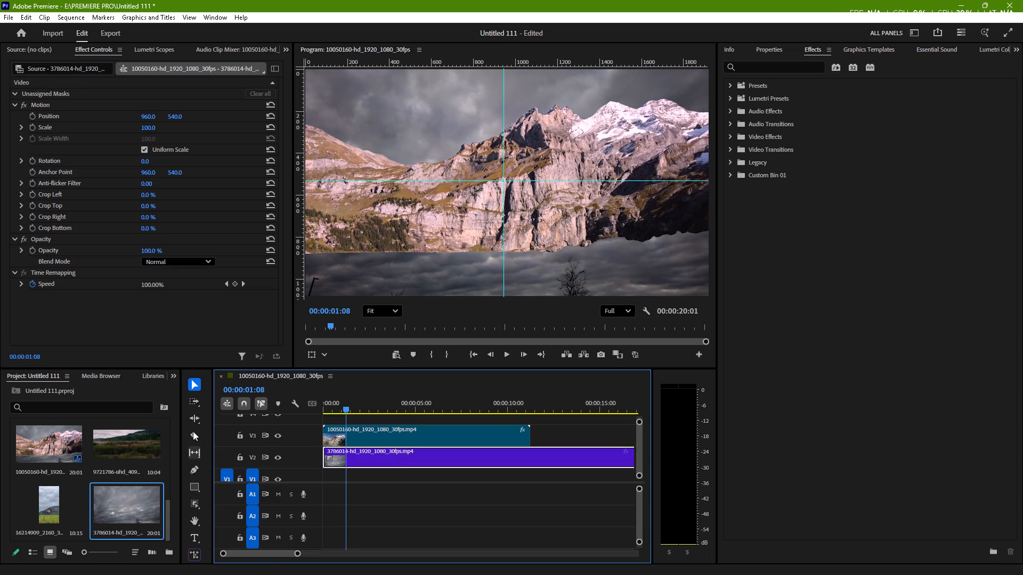
left_click(193, 431)
left_click(533, 454)
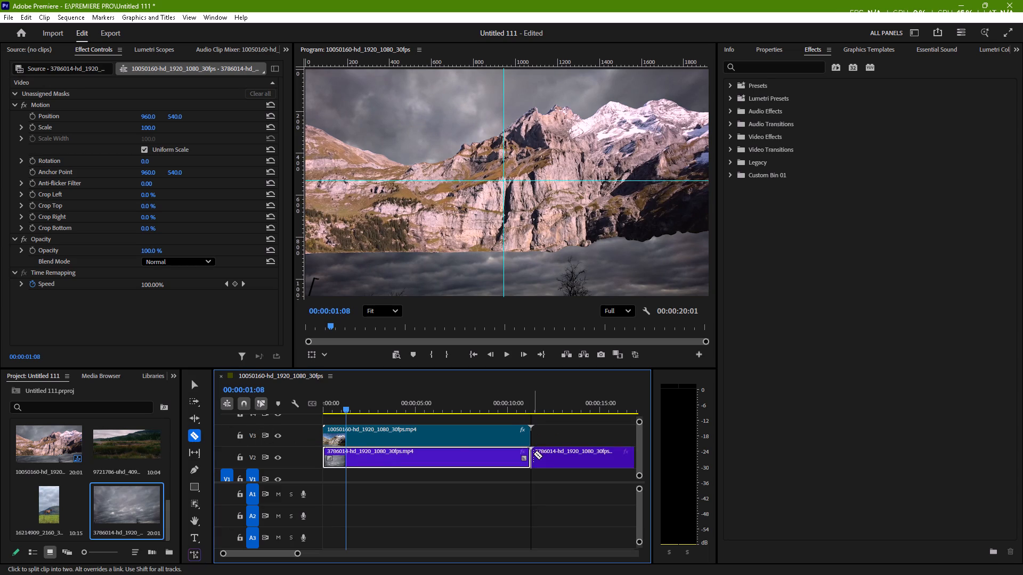
left_click(197, 386)
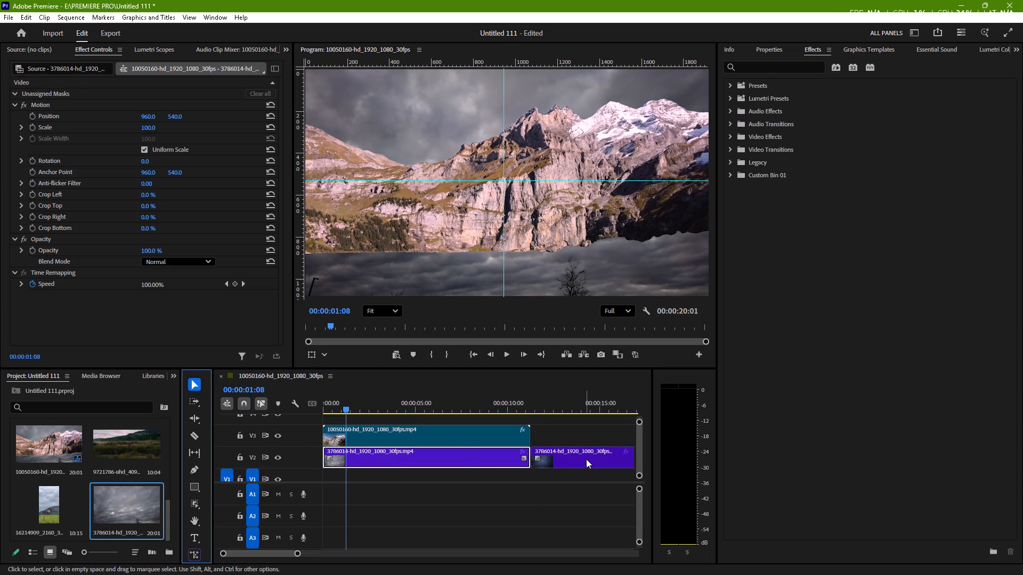
left_click(586, 458)
key("Delete")
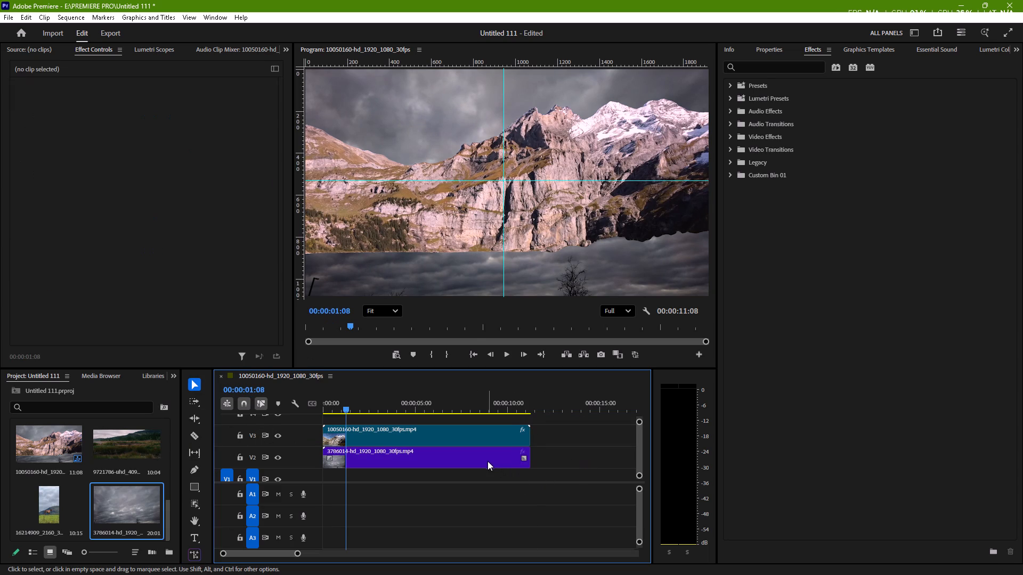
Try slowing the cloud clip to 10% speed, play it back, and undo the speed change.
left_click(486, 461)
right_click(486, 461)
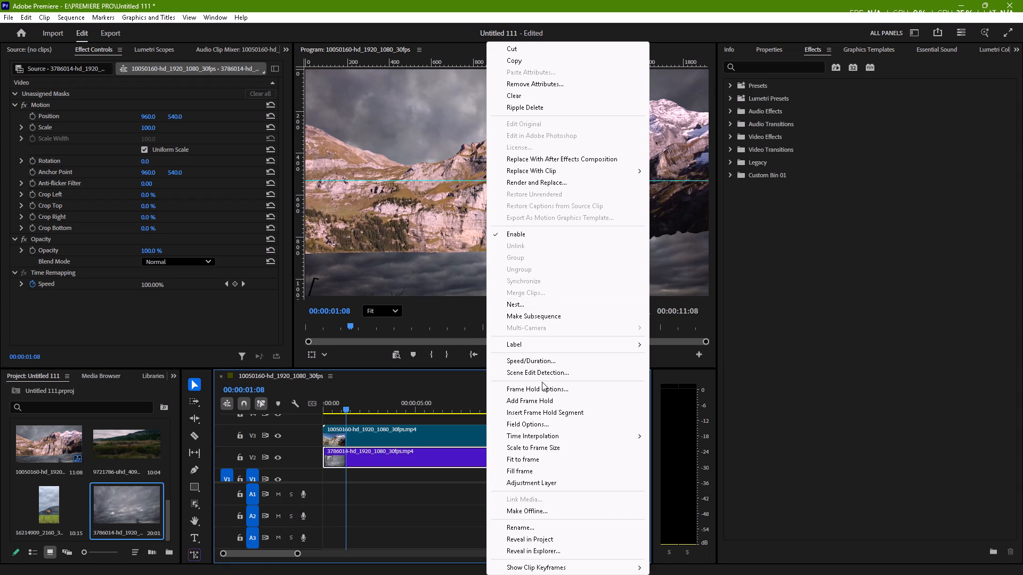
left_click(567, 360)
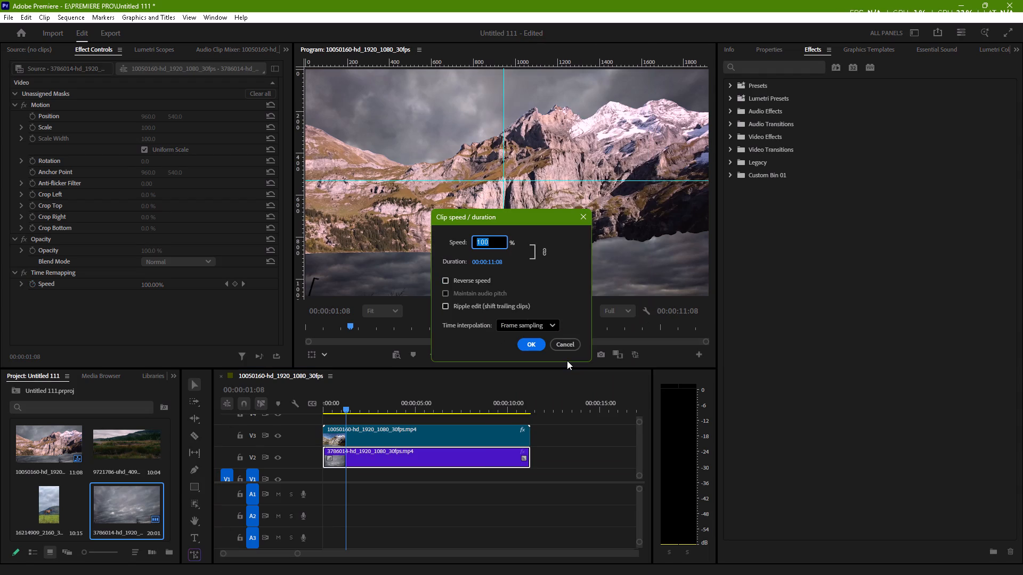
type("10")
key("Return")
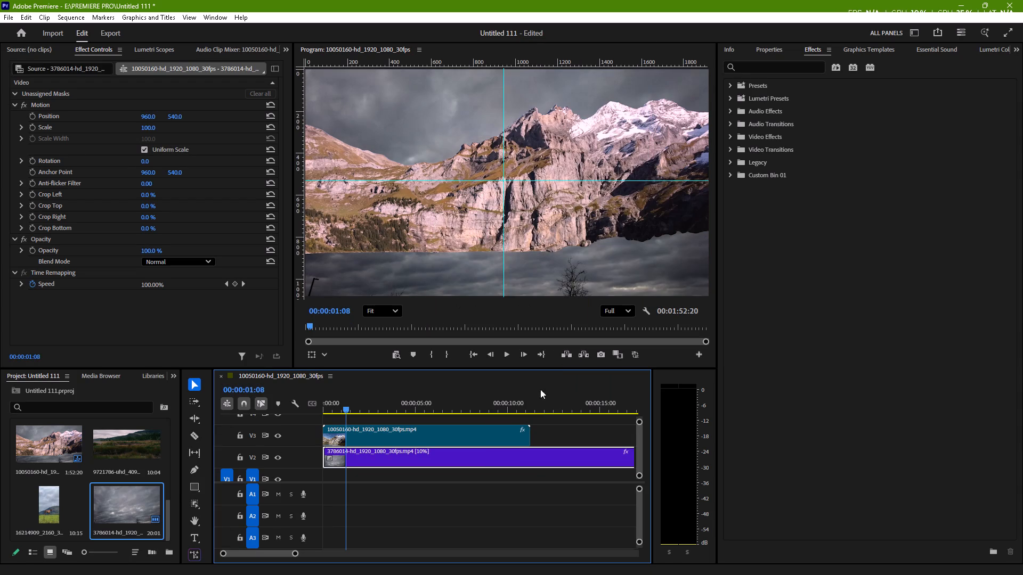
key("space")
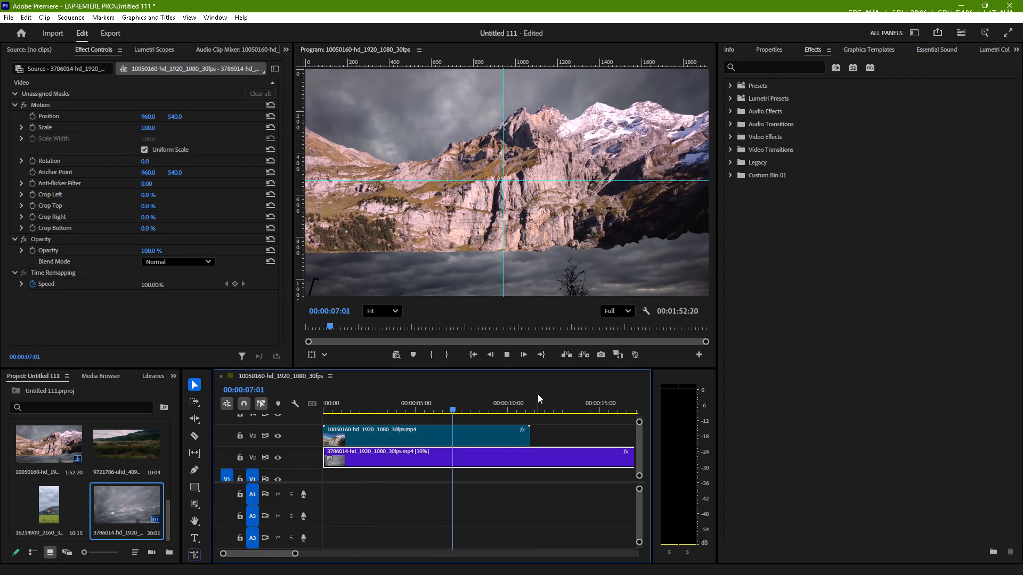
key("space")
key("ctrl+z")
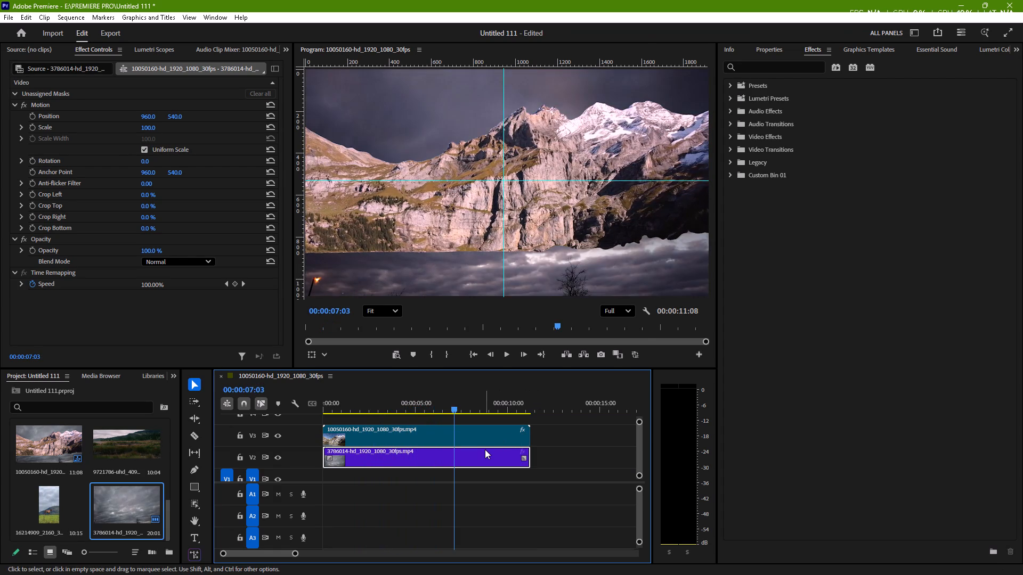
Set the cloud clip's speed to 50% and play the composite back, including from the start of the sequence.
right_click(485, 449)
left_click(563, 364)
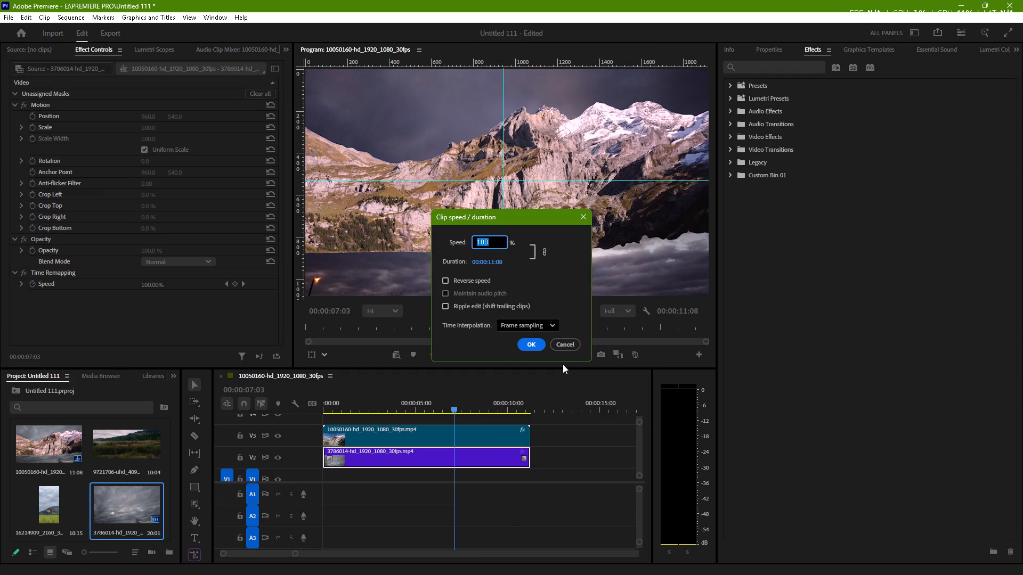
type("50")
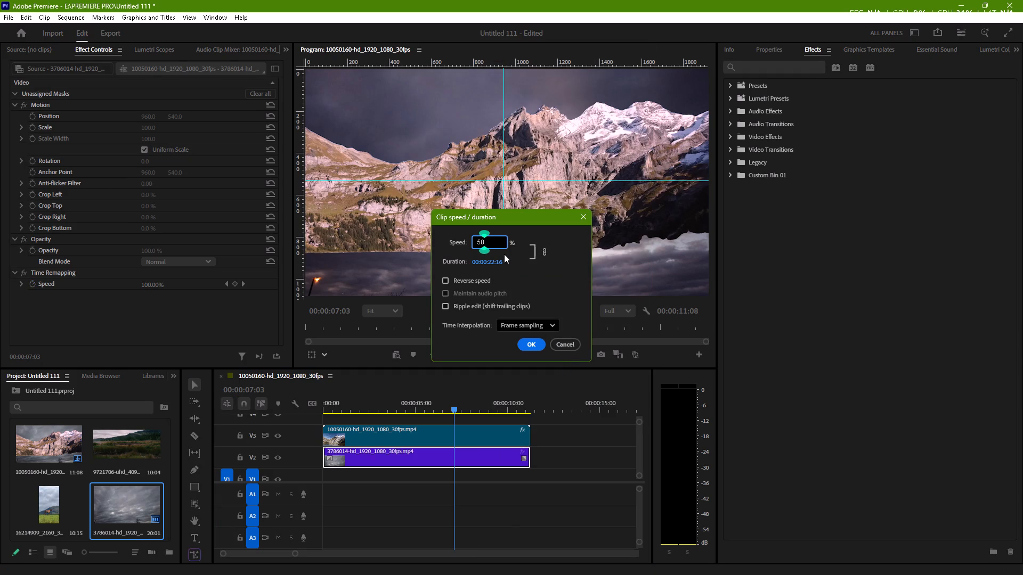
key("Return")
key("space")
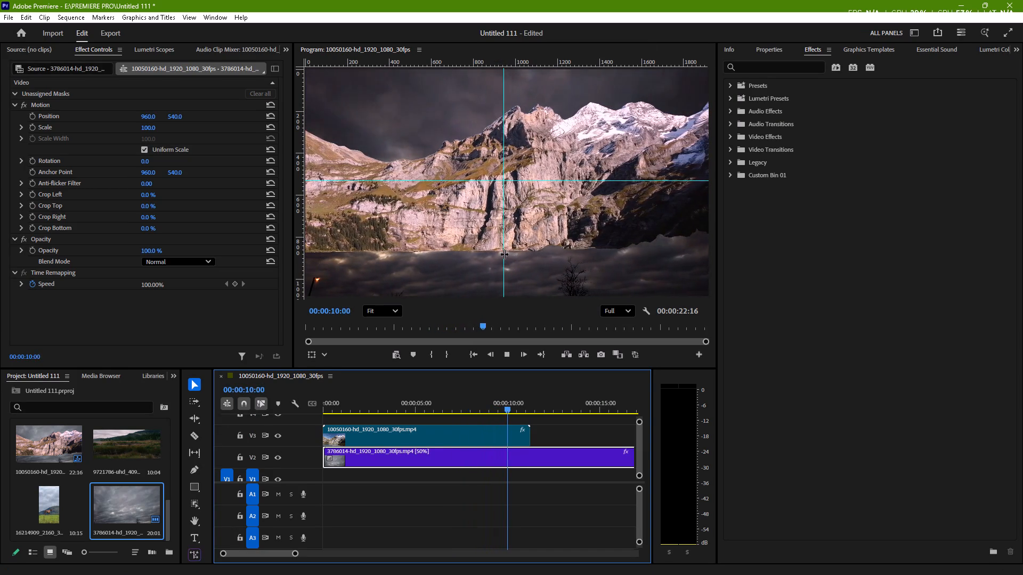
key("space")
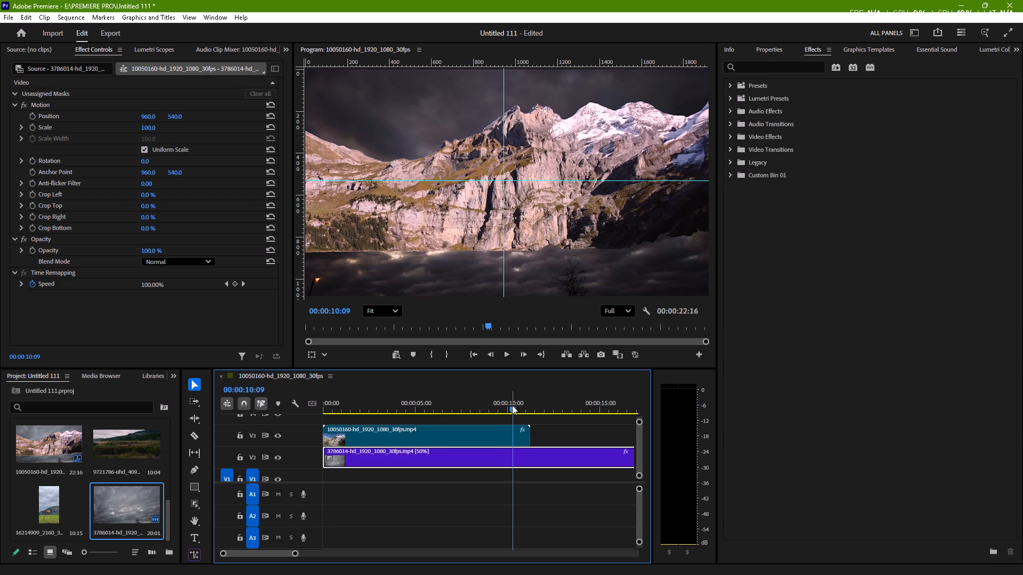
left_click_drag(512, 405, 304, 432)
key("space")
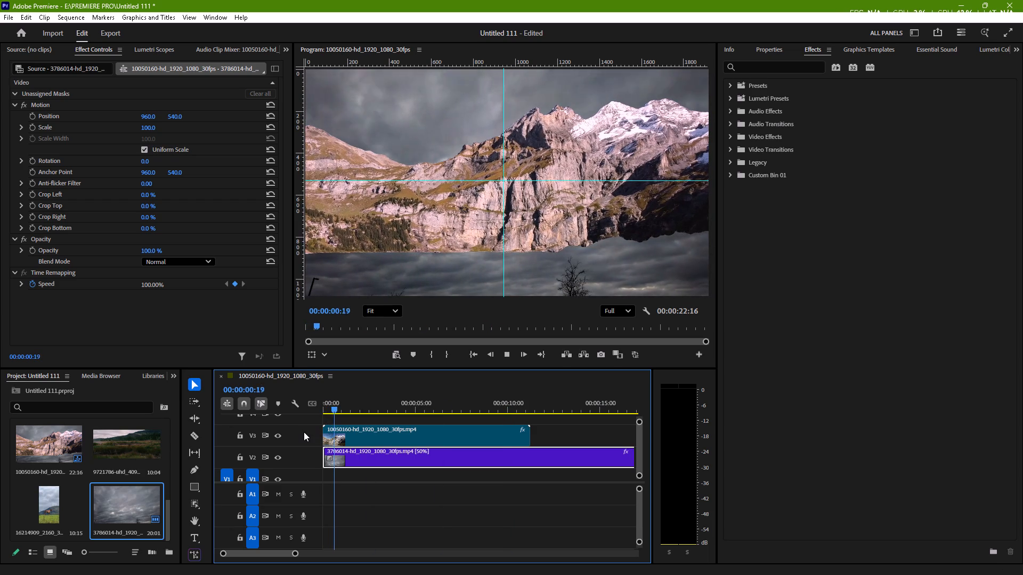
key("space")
Set the cloud clip's speed to 40% and play back the result.
right_click(367, 457)
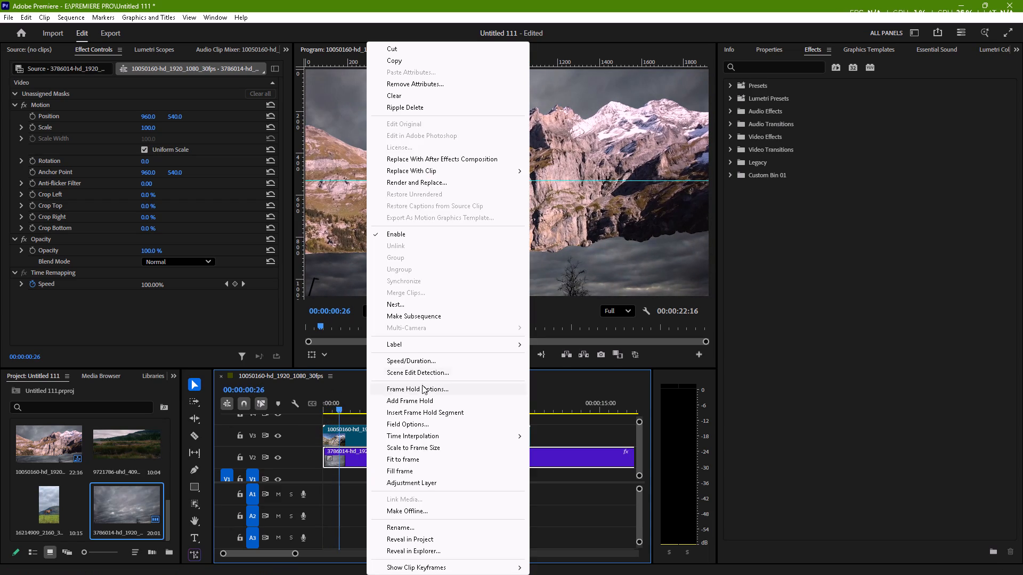
left_click(426, 361)
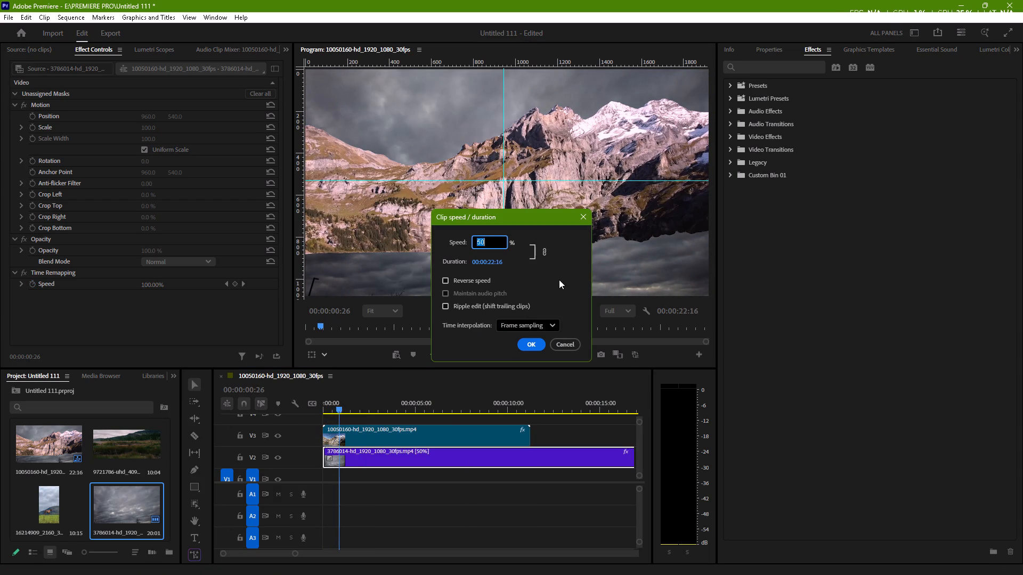
type("40")
key("Return")
key("space")
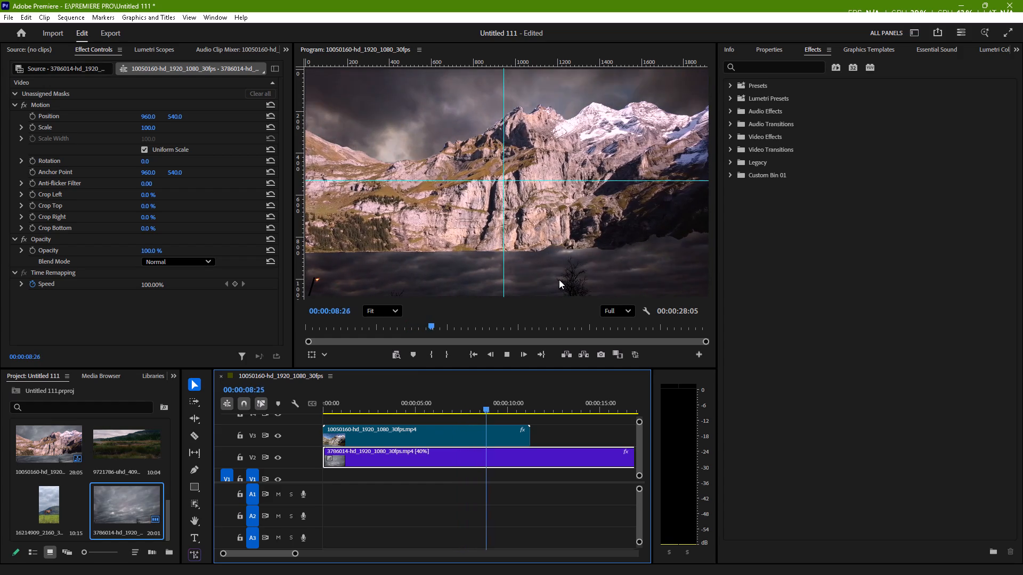
key("space")
Set the mountain clip's Object Mask feather to 28 on V3 and play the composite back briefly.
scroll(620, 124, "down", 2, "ctrl")
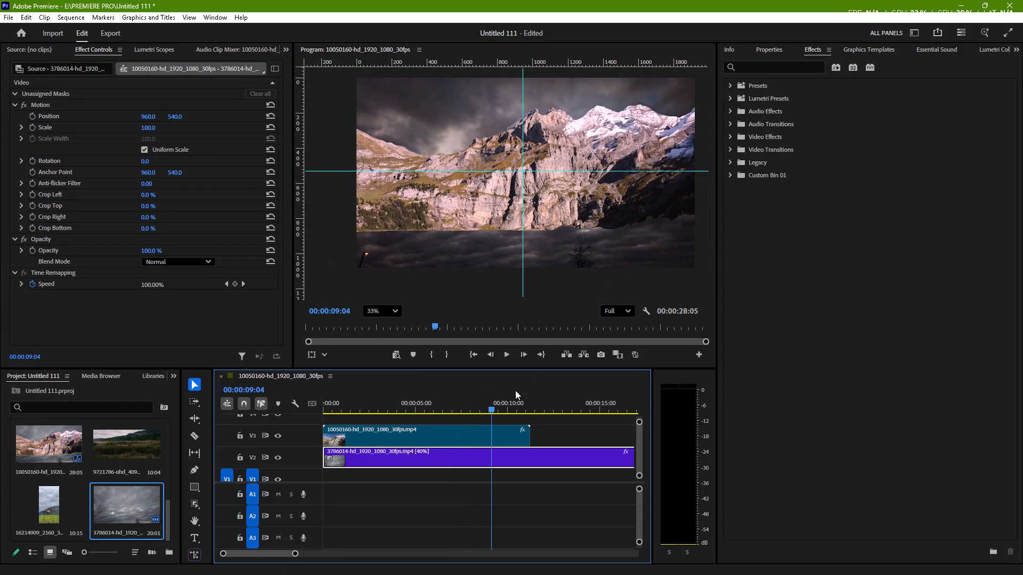
left_click(443, 439)
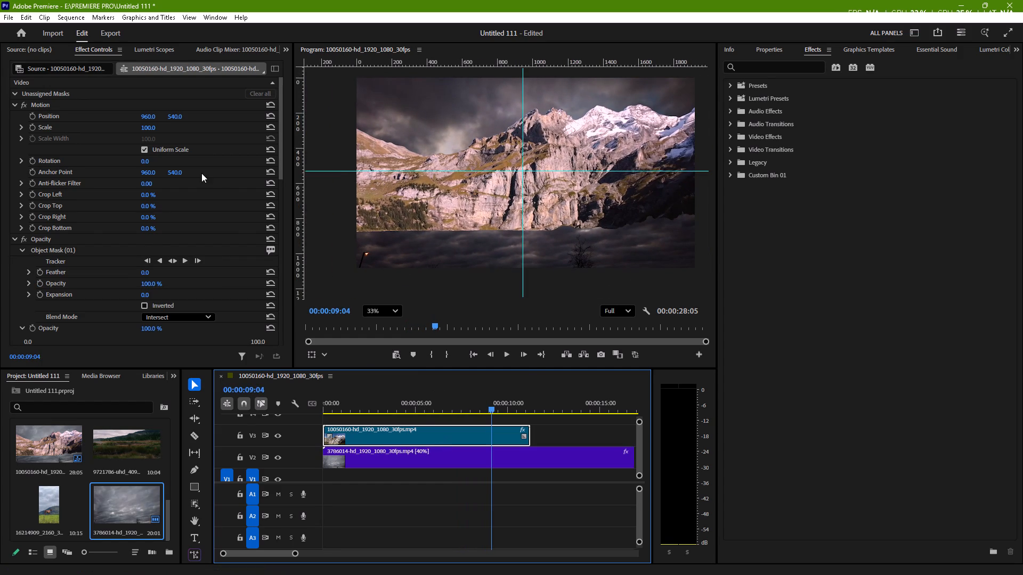
scroll(201, 173, "down", 2)
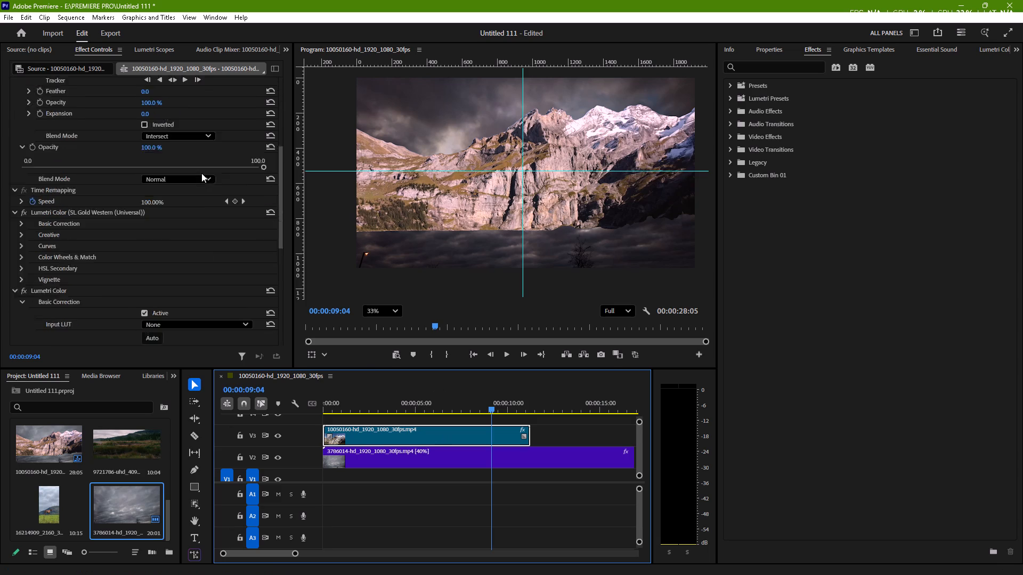
scroll(201, 173, "down", 1)
scroll(201, 173, "up", 1)
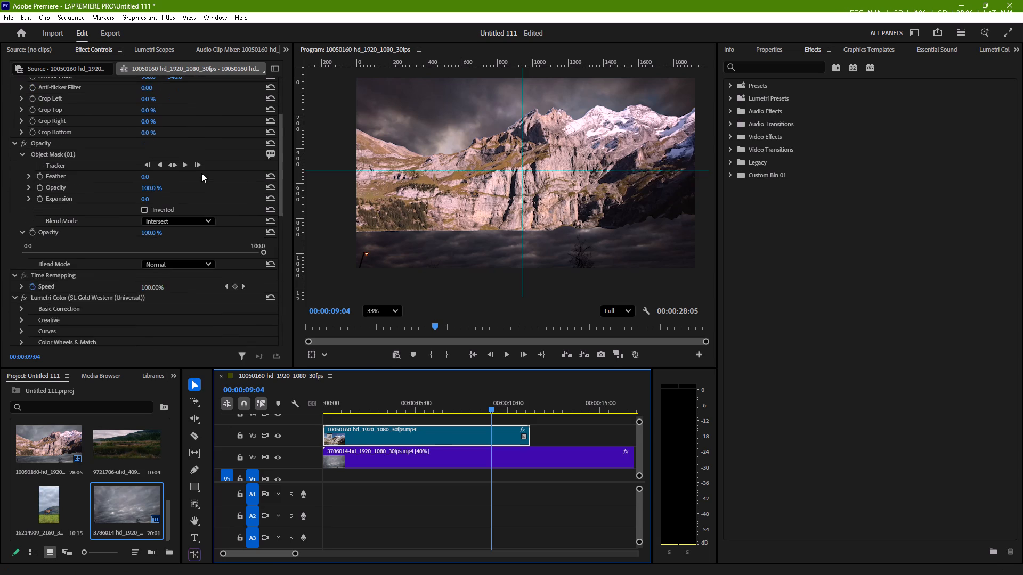
scroll(201, 173, "up", 1)
left_click_drag(148, 168, 157, 166)
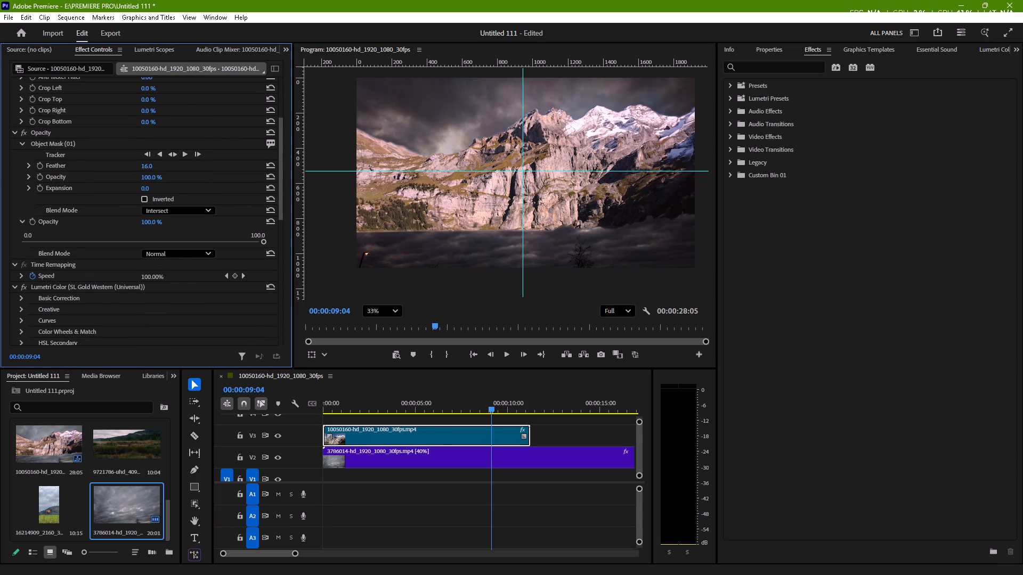
left_click_drag(157, 166, 162, 165)
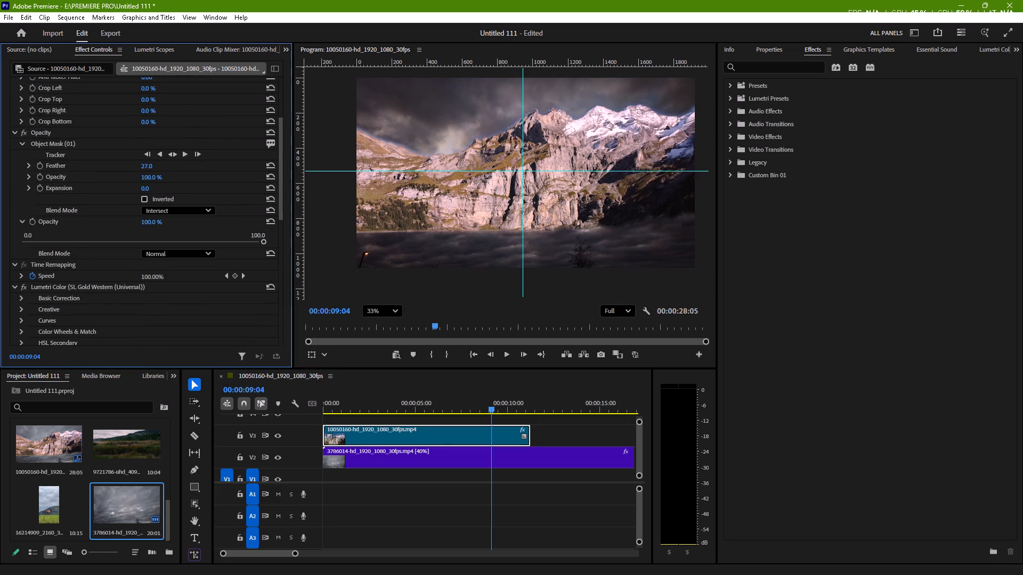
left_click_drag(162, 165, 158, 166)
left_click_drag(158, 166, 163, 165)
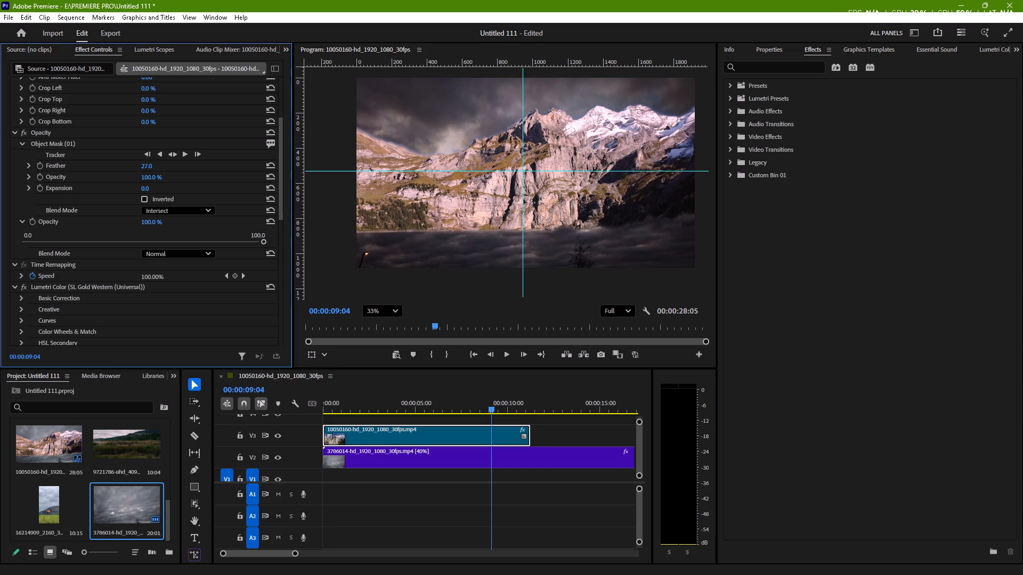
left_click_drag(163, 165, 163, 165)
key("space")
key("space")
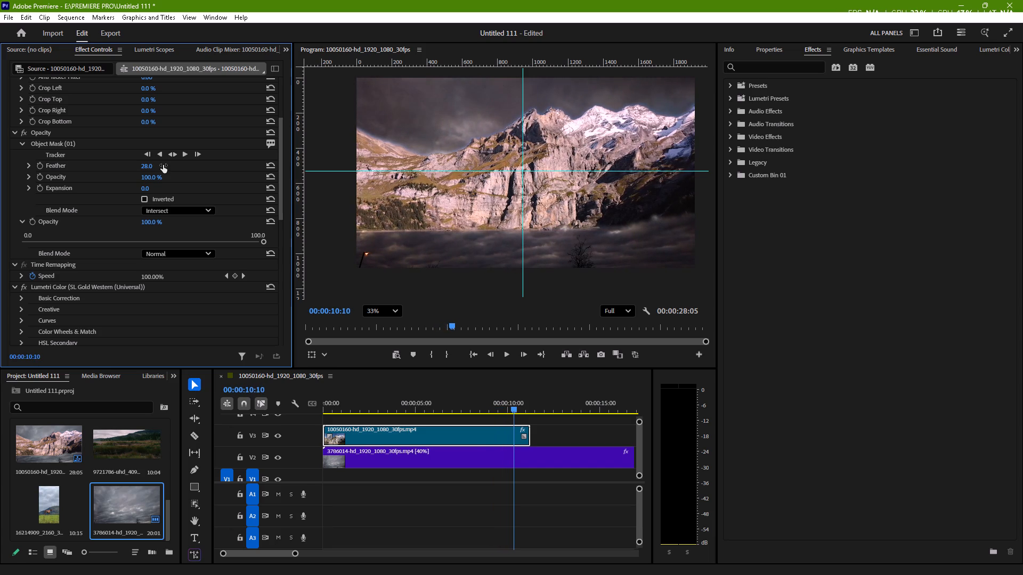
Return to the start of the sequence and set the Object Mask's expansion to -7.
left_click_drag(515, 410, 364, 422)
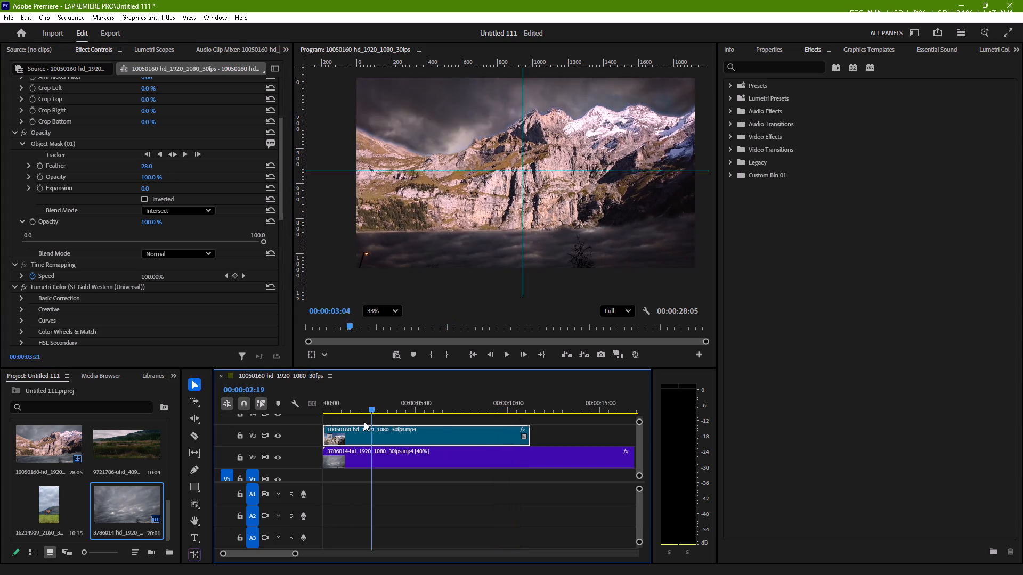
left_click_drag(364, 422, 288, 428)
left_click_drag(148, 187, 158, 188)
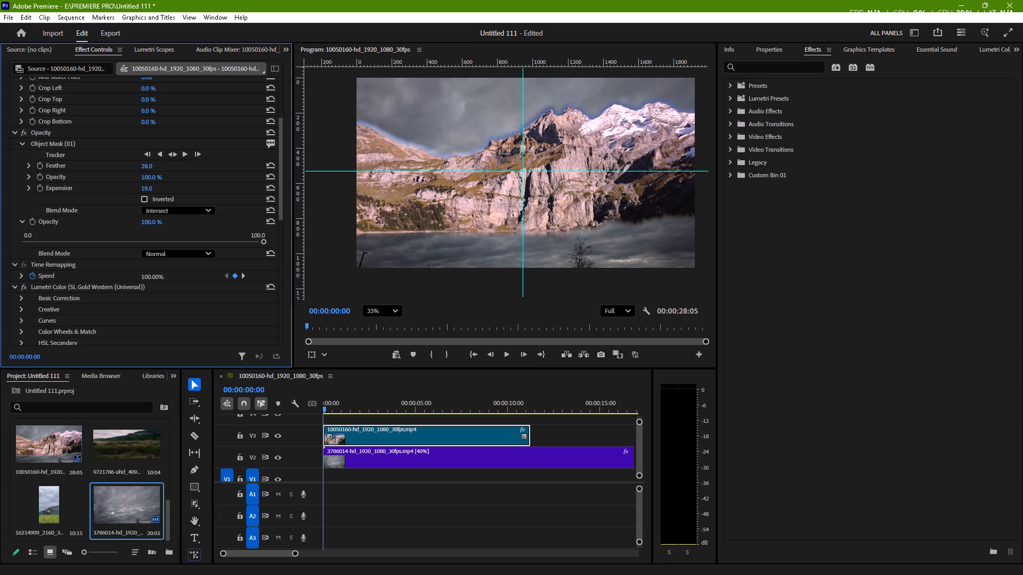
left_click_drag(158, 188, 152, 191)
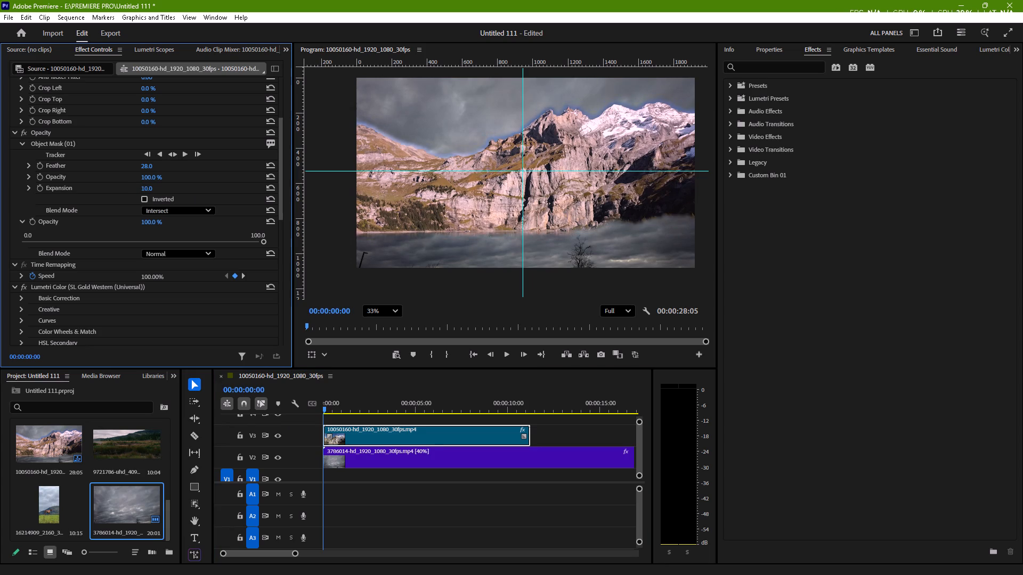
left_click_drag(152, 191, 148, 193)
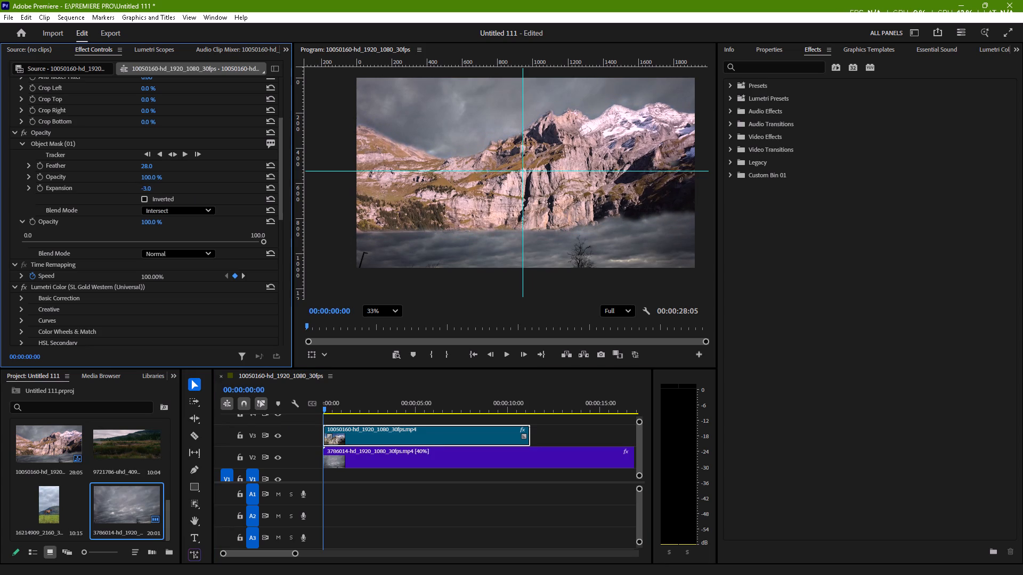
left_click_drag(148, 193, 145, 192)
Increase the Object Mask's feather to 43 and play back the result.
left_click_drag(147, 166, 155, 163)
key("space")
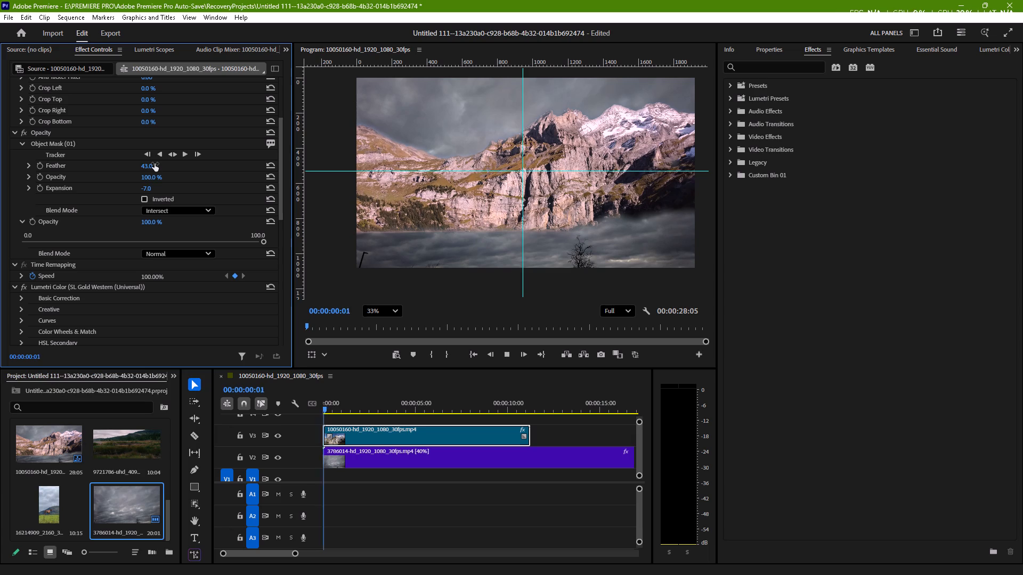
key("space")
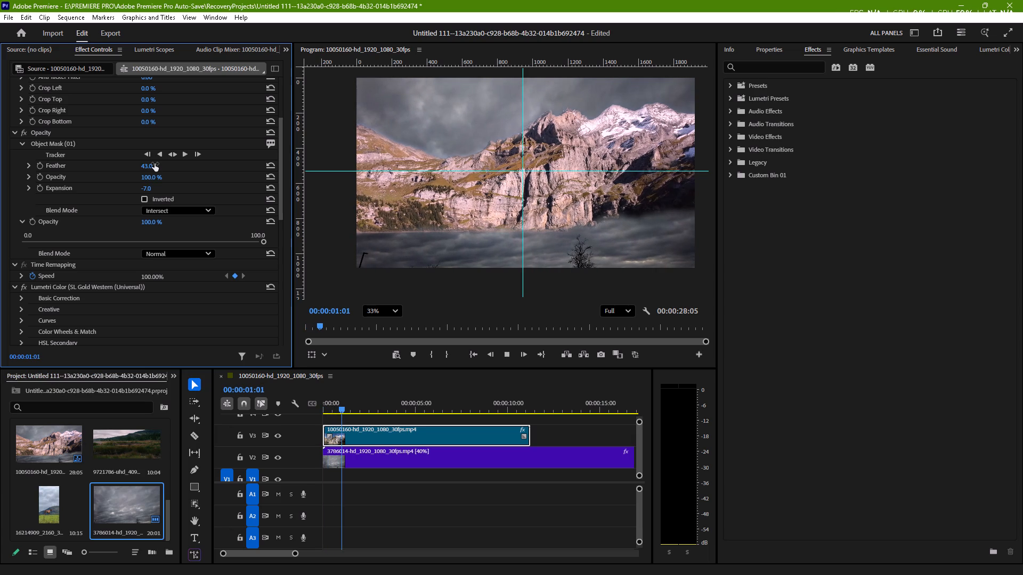
Open the Object Mask's expansion value for editing.
left_click(145, 192)
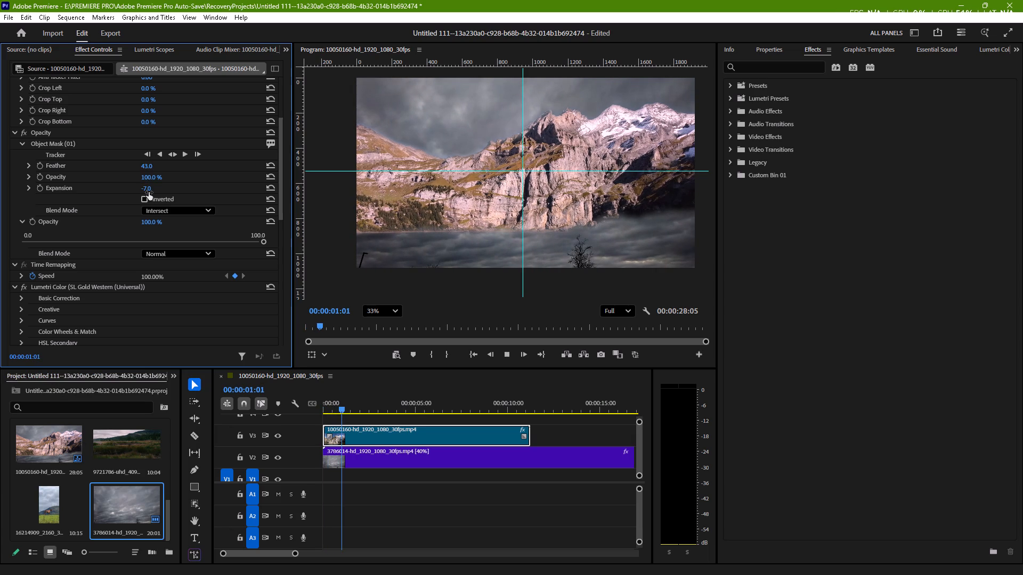
left_click(149, 192)
left_click(146, 188)
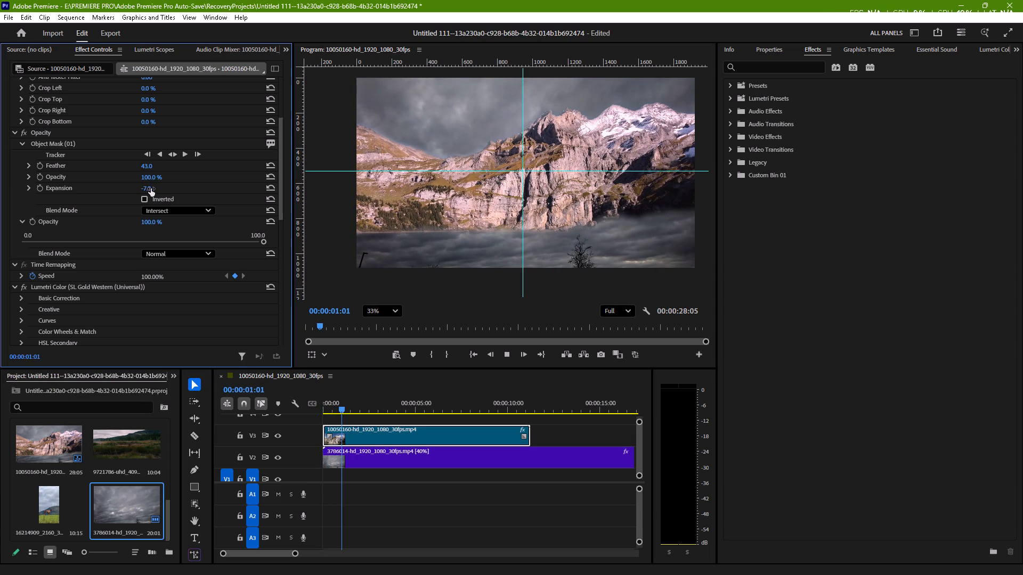
left_click(144, 188)
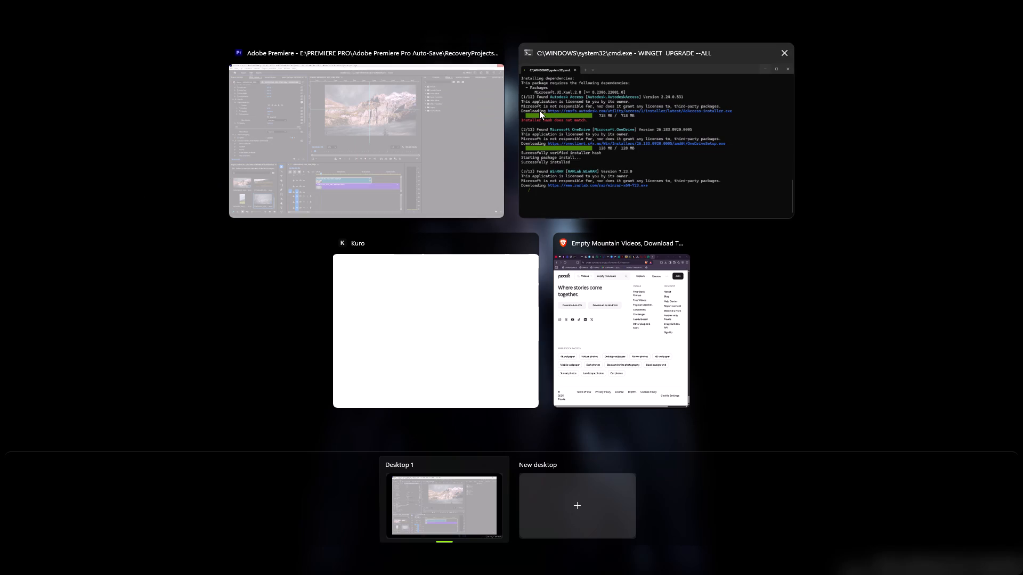
Switch to the command prompt window running the winget upgrade, check its progress, and minimize it.
left_click(539, 110)
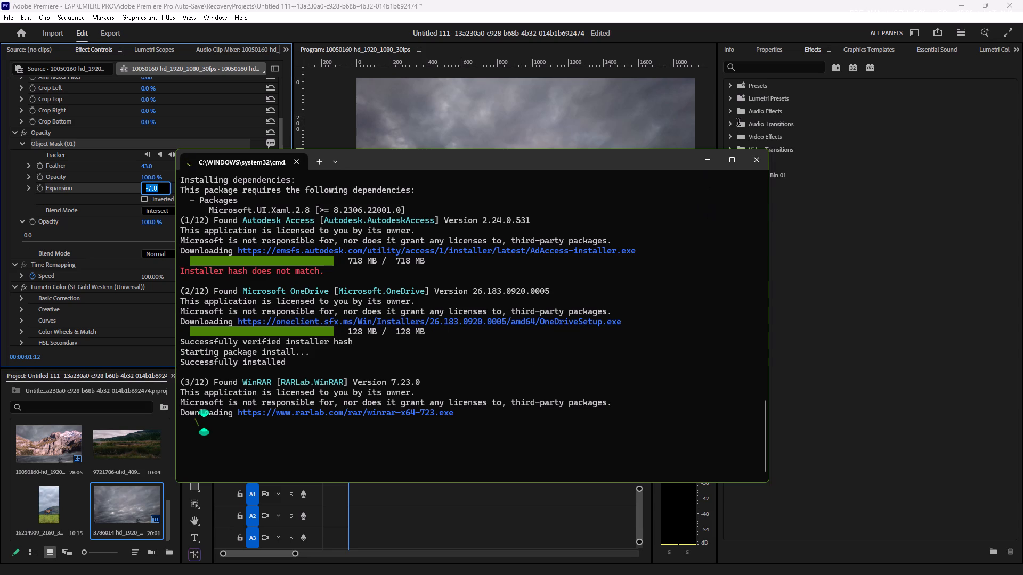
left_click(710, 158)
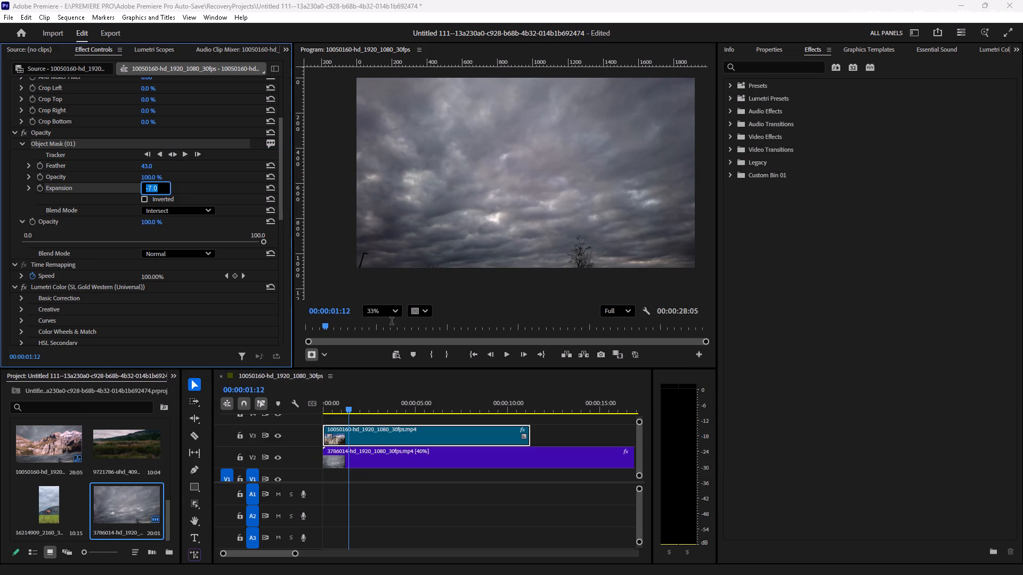
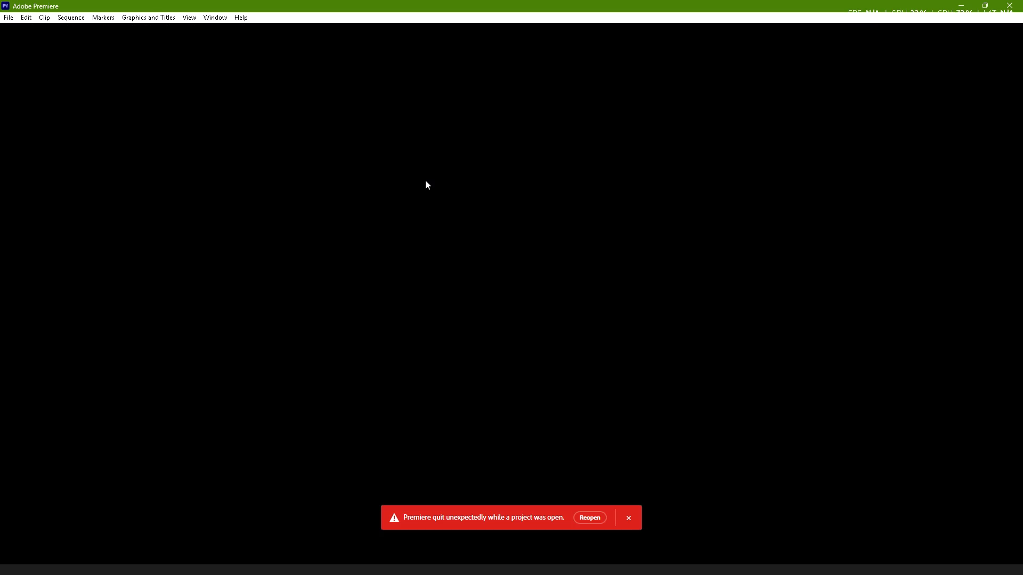
Reopen the project that was open when Premiere quit and play back the start of the sequence.
left_click(597, 518)
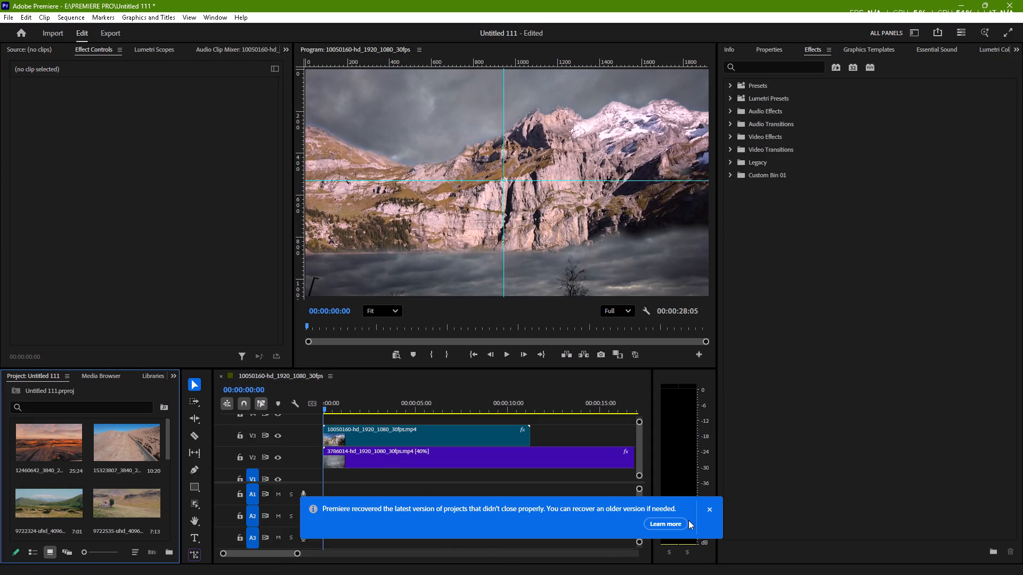
left_click(708, 511)
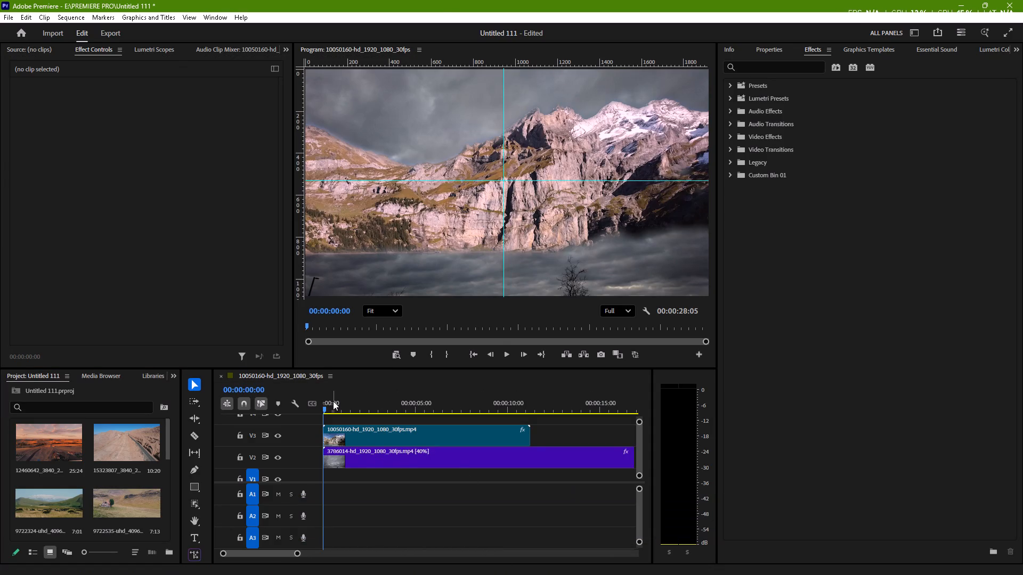
key("space")
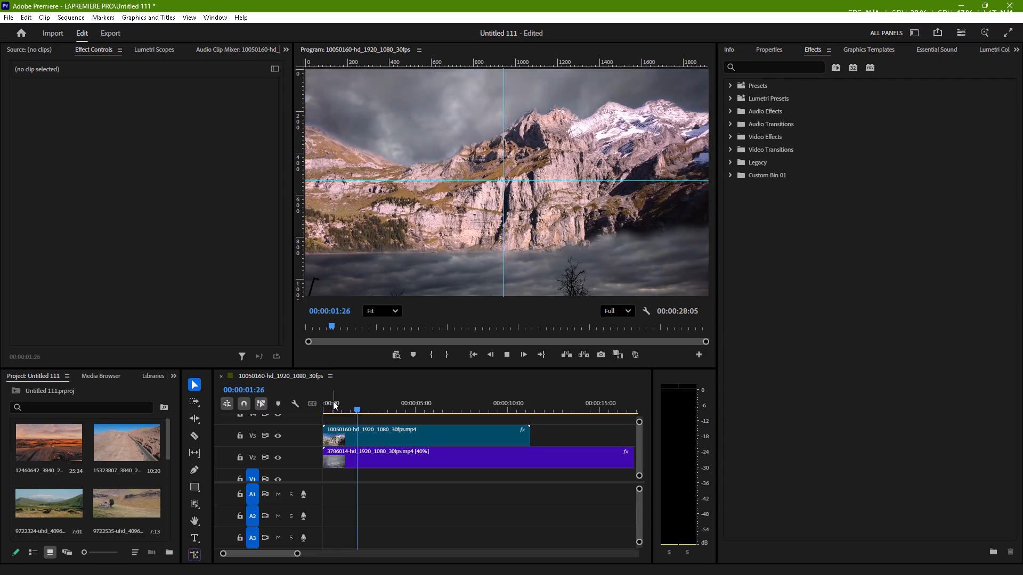
key("space")
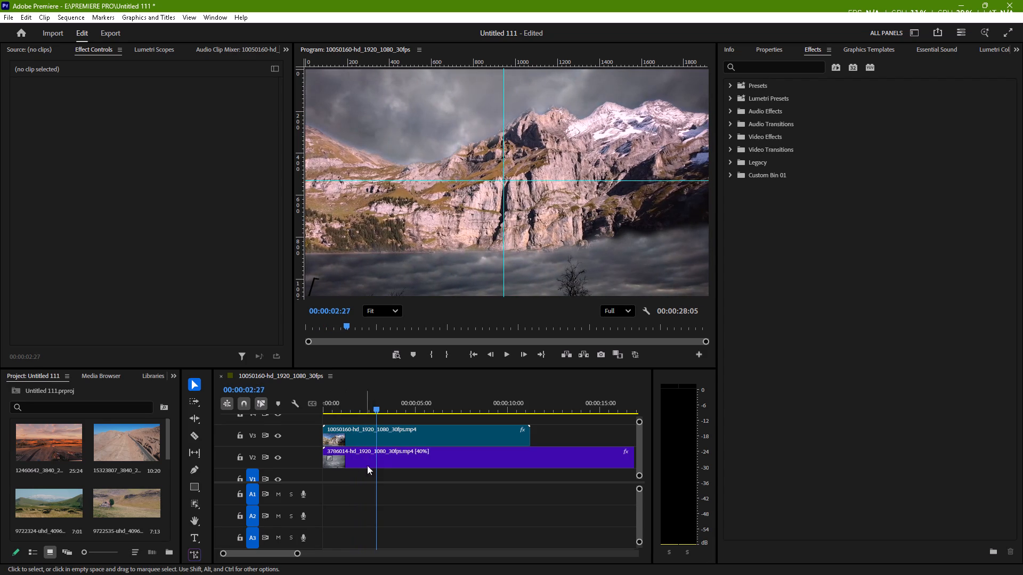
Replace the stormy cloud clip on V2 with the orange sunset landscape clip 12460642, starting at the beginning of the sequence.
left_click(397, 456)
key("Delete")
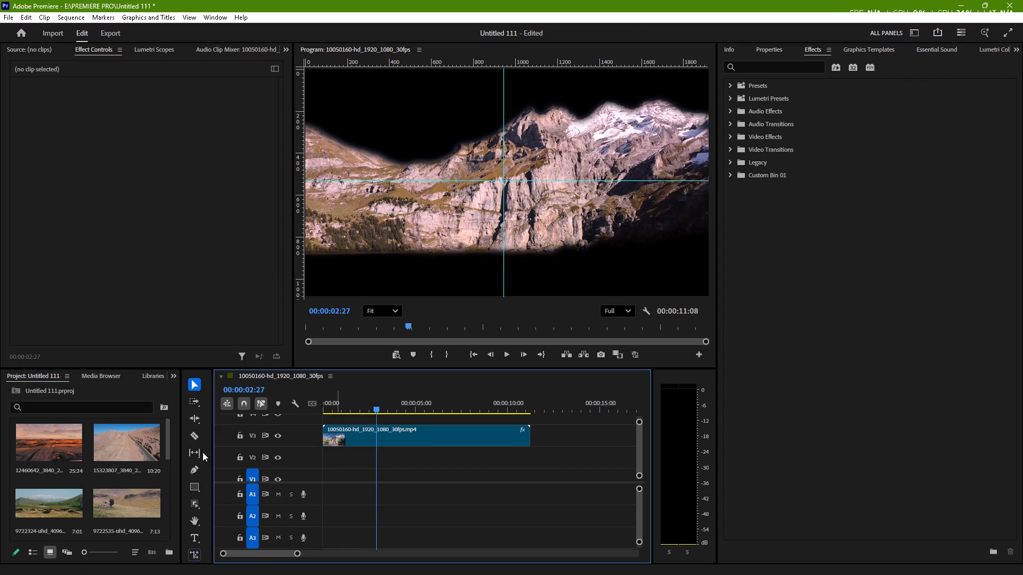
left_click_drag(43, 441, 317, 471)
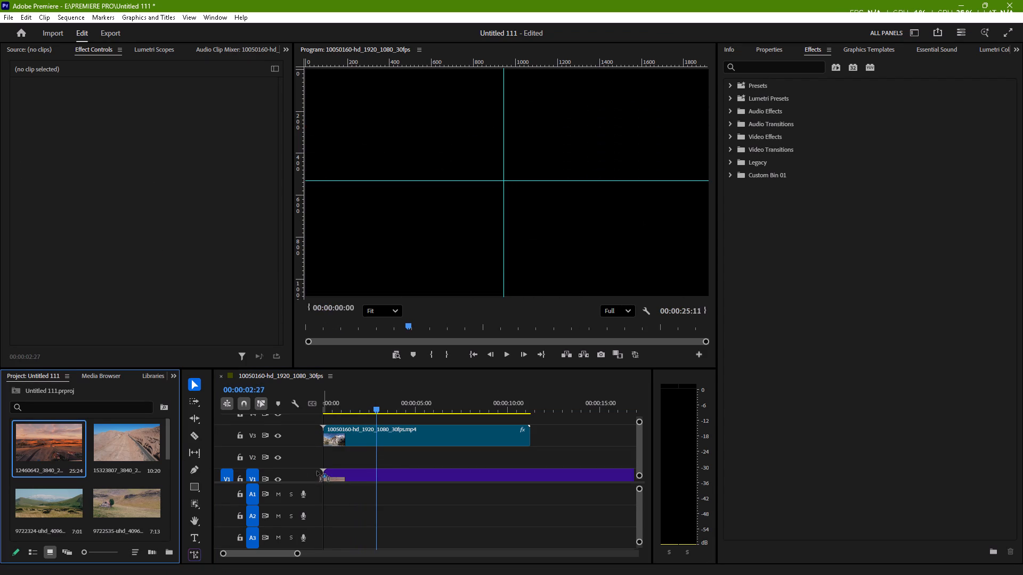
left_click_drag(317, 471, 322, 461)
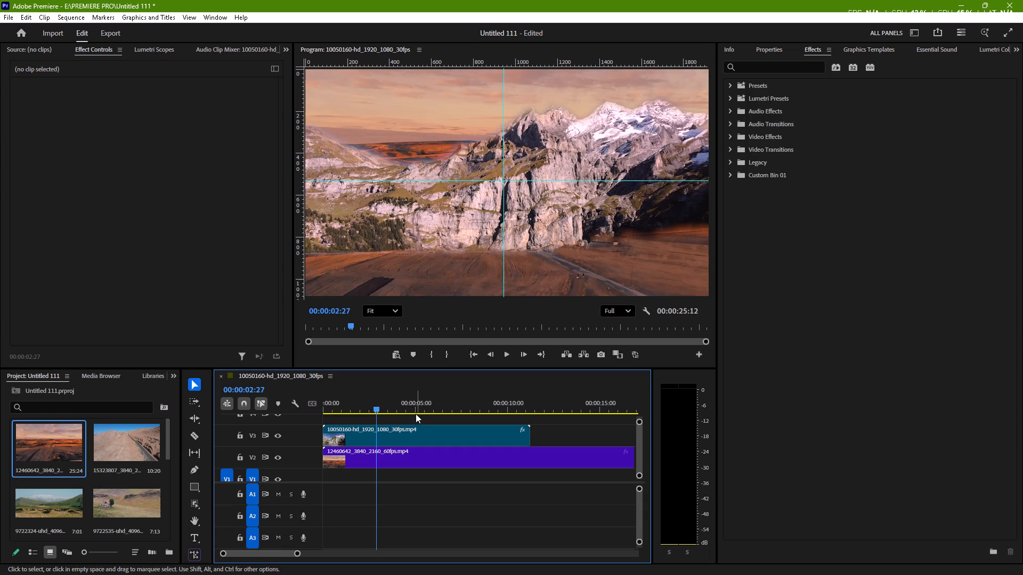
Return to the start of the sequence and play back the mountain over the new sunset background.
left_click_drag(375, 407, 311, 416)
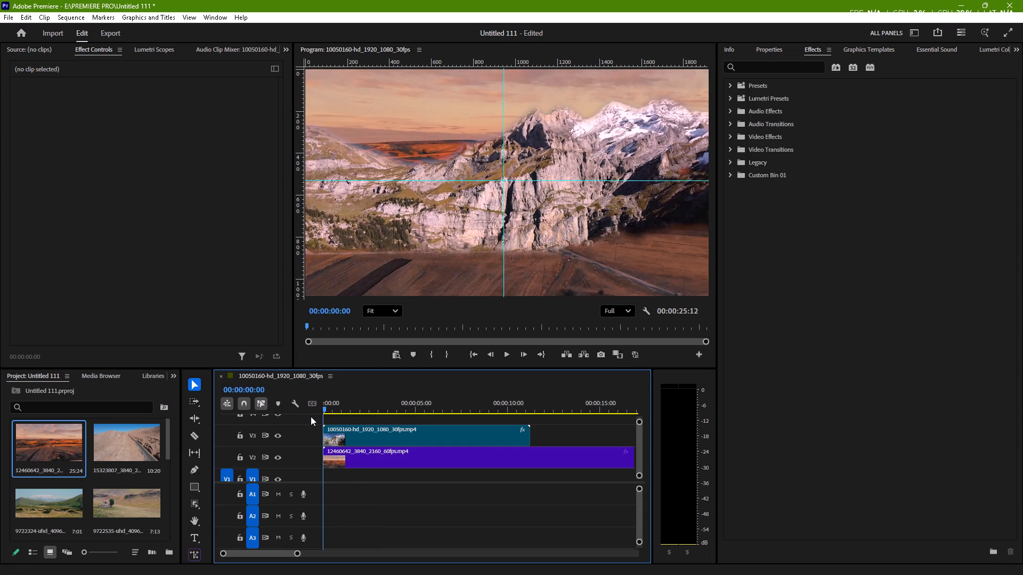
scroll(530, 260, "up", 1)
scroll(530, 260, "down", 2, "ctrl")
key("space")
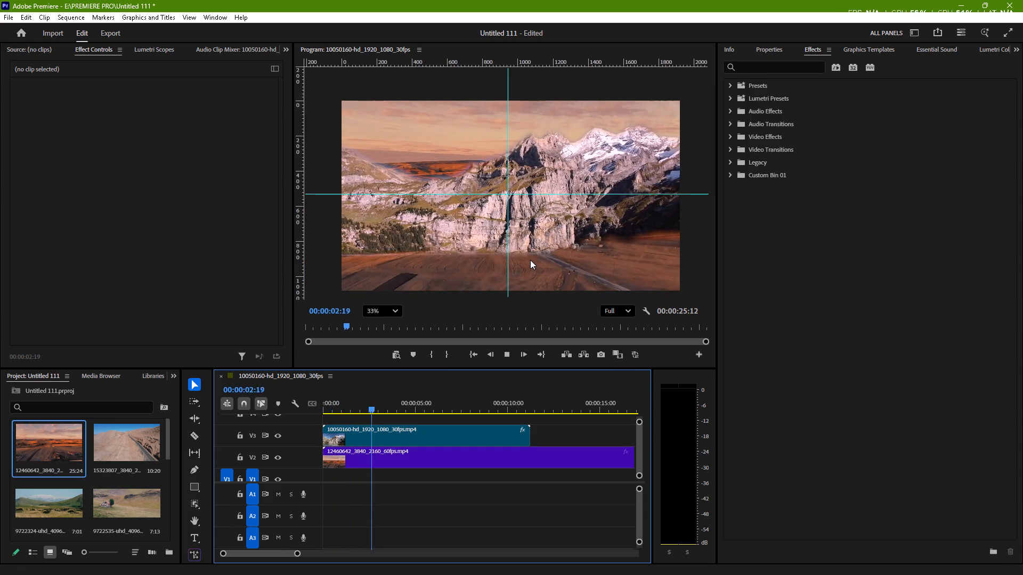
key("space")
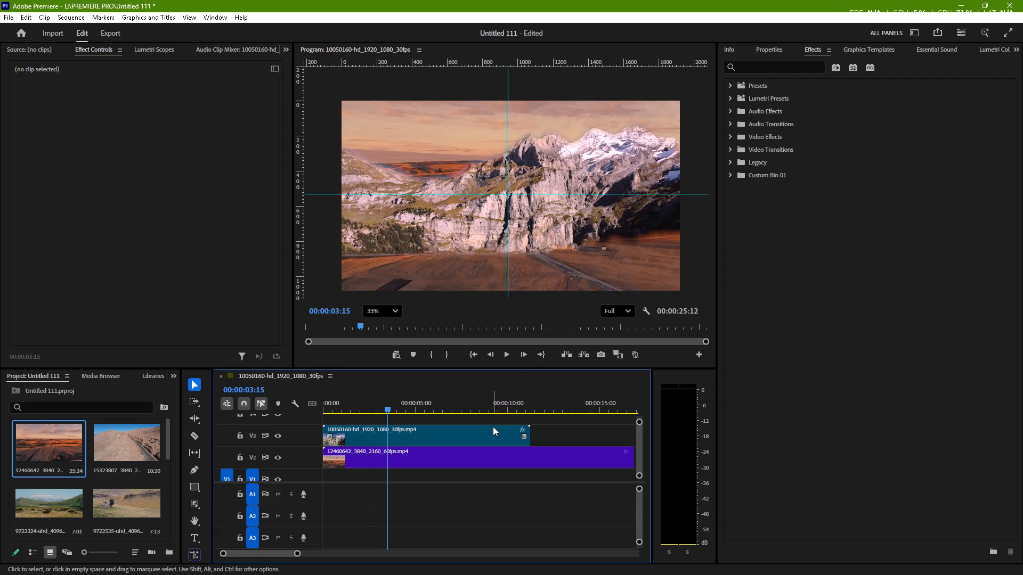
Set the Object Mask's feather to 10 and its expansion to -1 on the mountain clip.
left_click(493, 426)
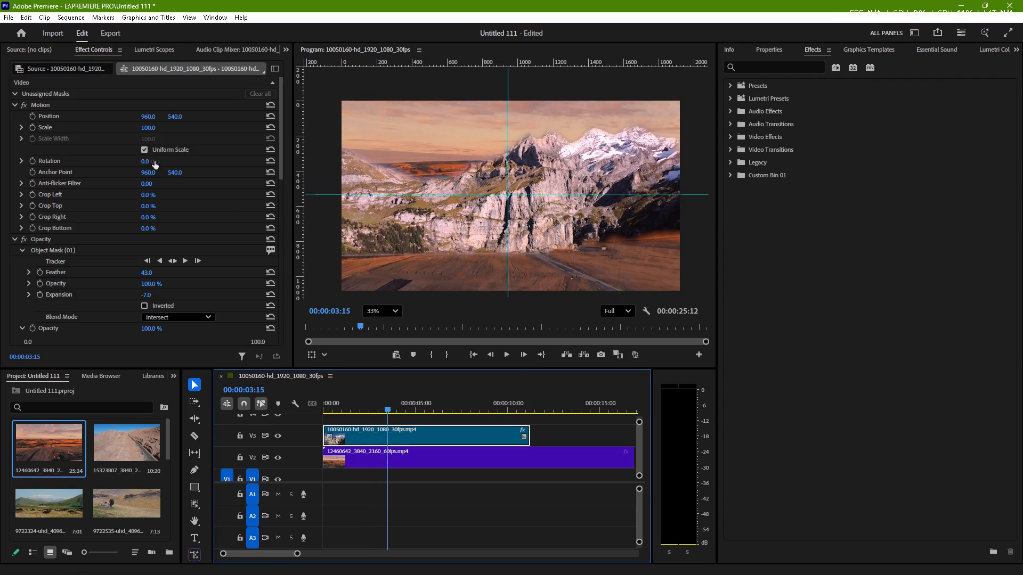
scroll(161, 168, "up", 2)
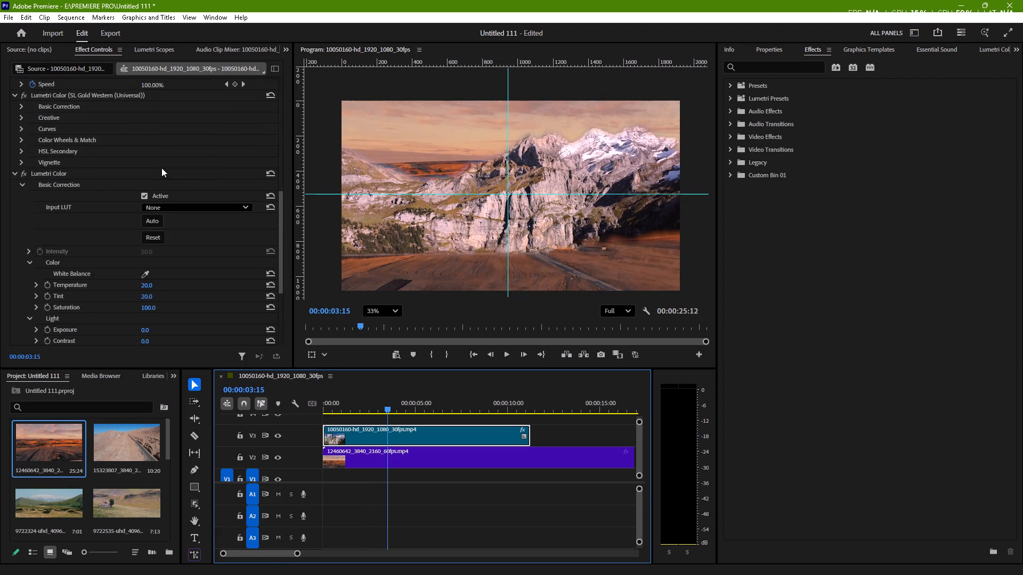
scroll(161, 168, "up", 2)
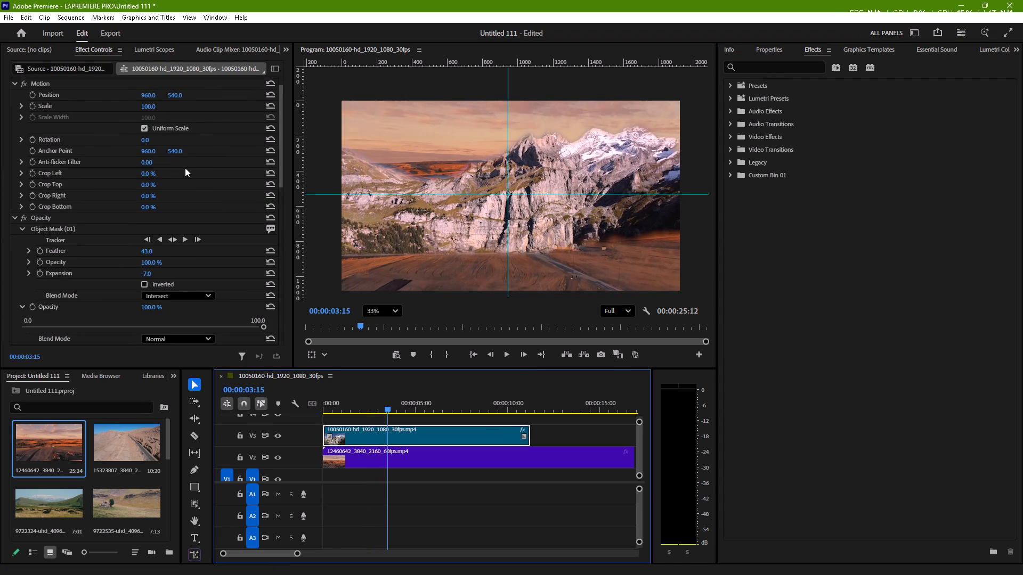
left_click_drag(143, 252, 120, 257)
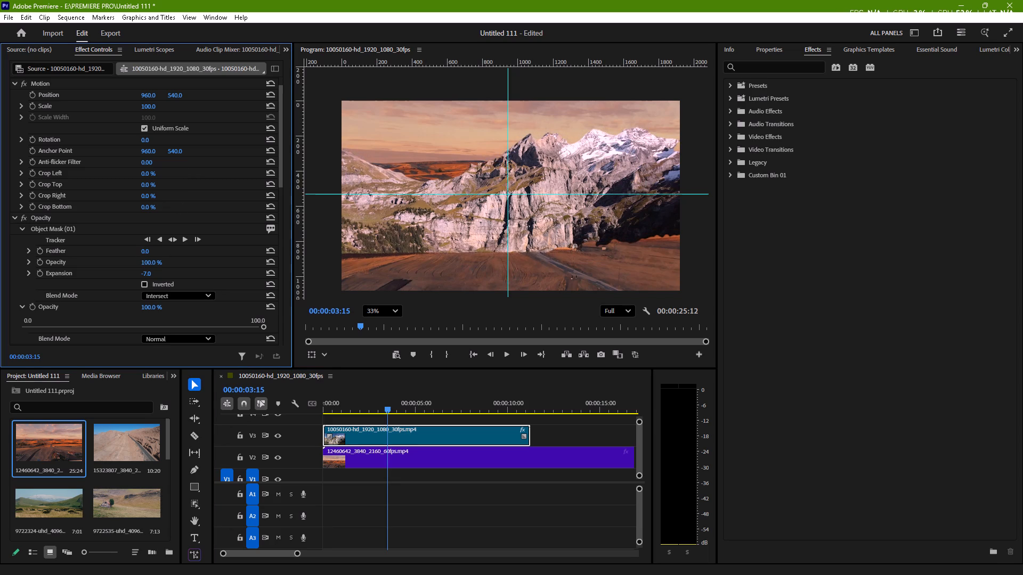
left_click_drag(120, 257, 128, 257)
left_click_drag(128, 257, 120, 257)
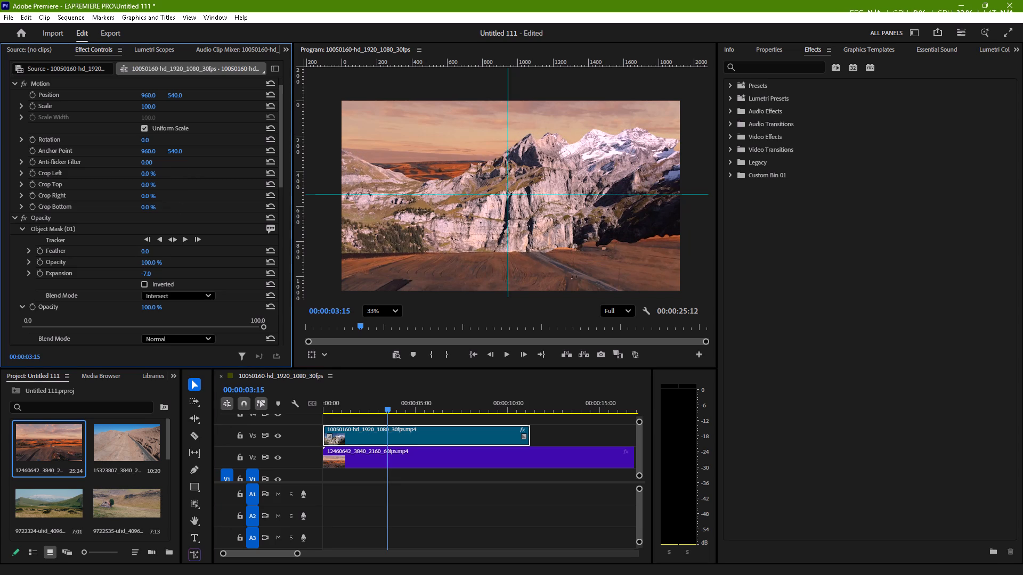
left_click_drag(120, 257, 128, 257)
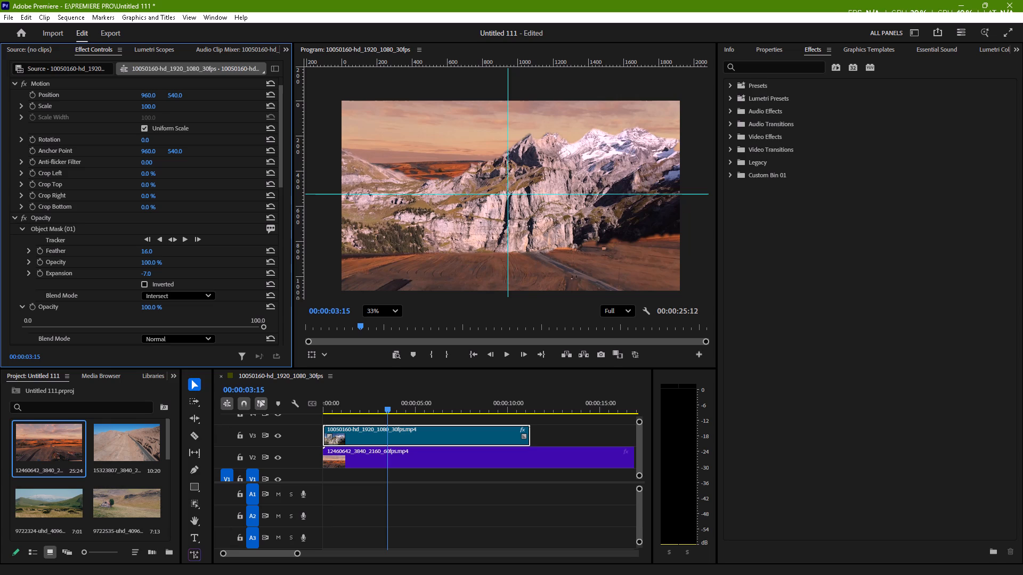
left_click_drag(128, 257, 125, 257)
left_click(149, 274)
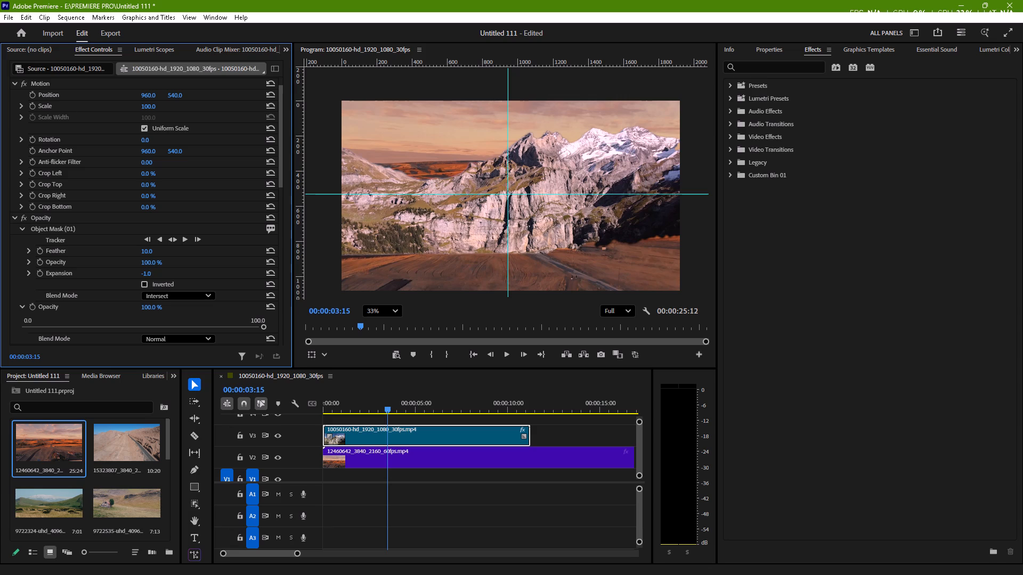
Try the Subtract blend mode on the Object Mask, switch it to Add, and play back briefly.
left_click(177, 292)
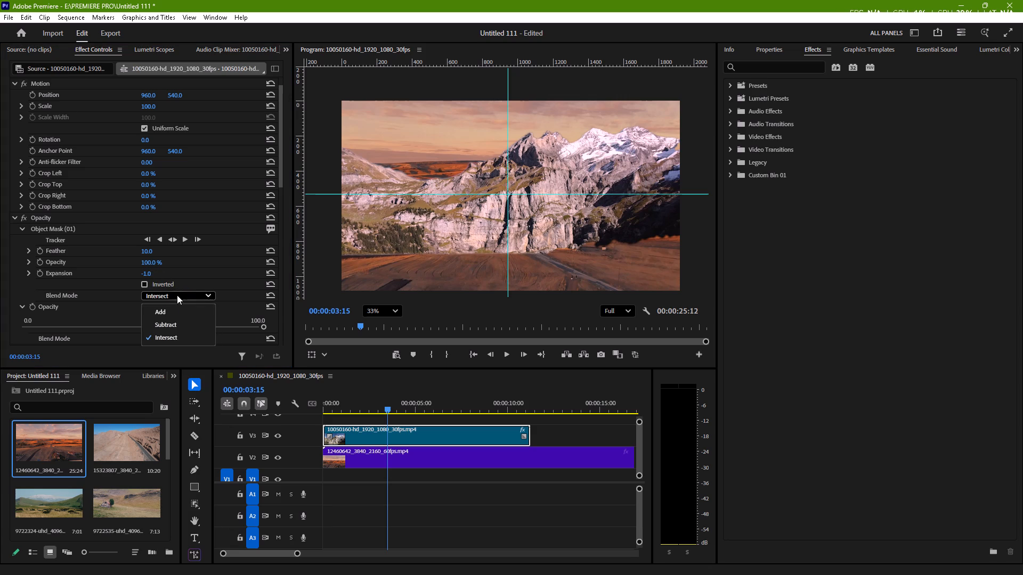
left_click(176, 320)
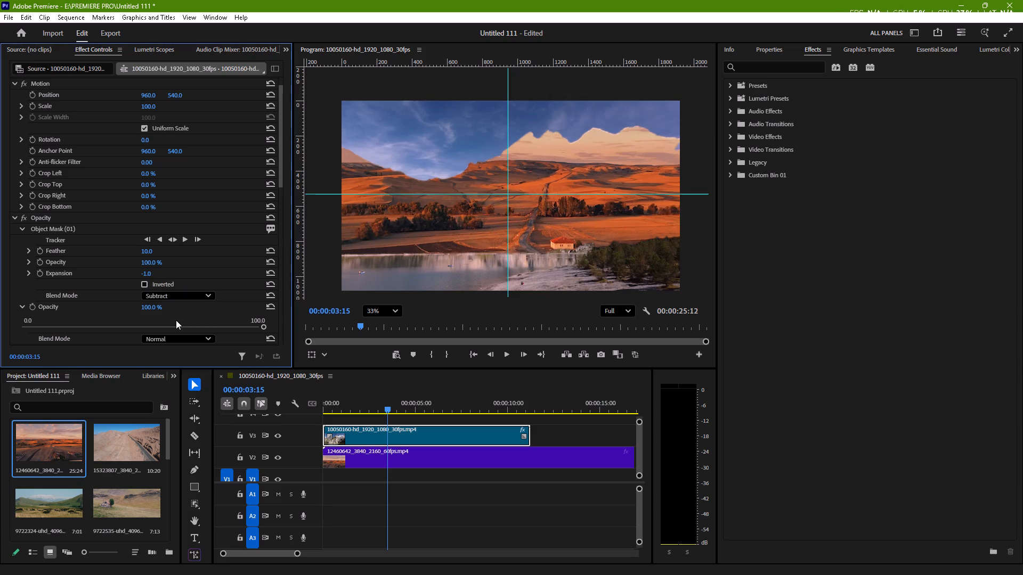
left_click(184, 297)
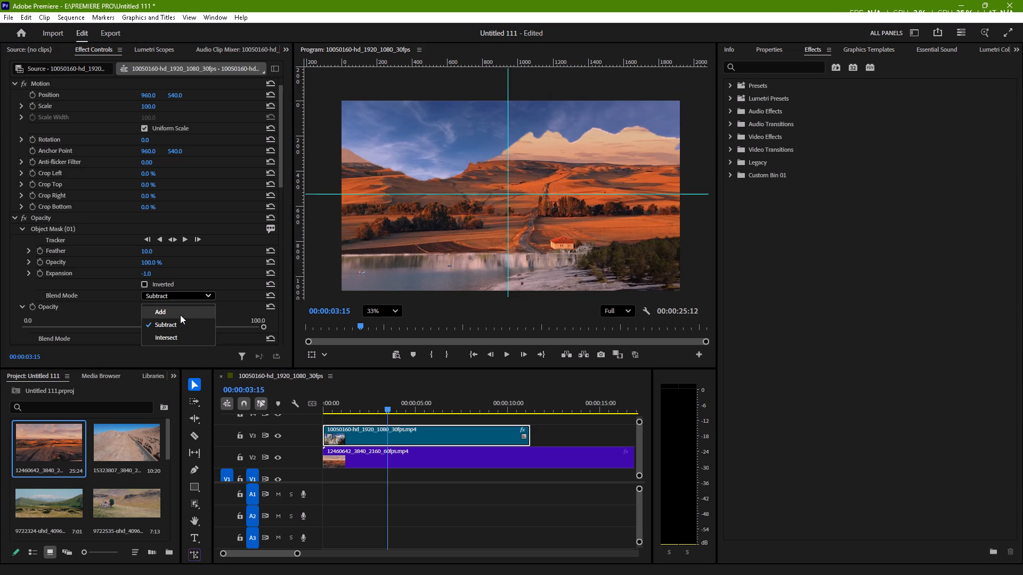
left_click(180, 315)
key("space")
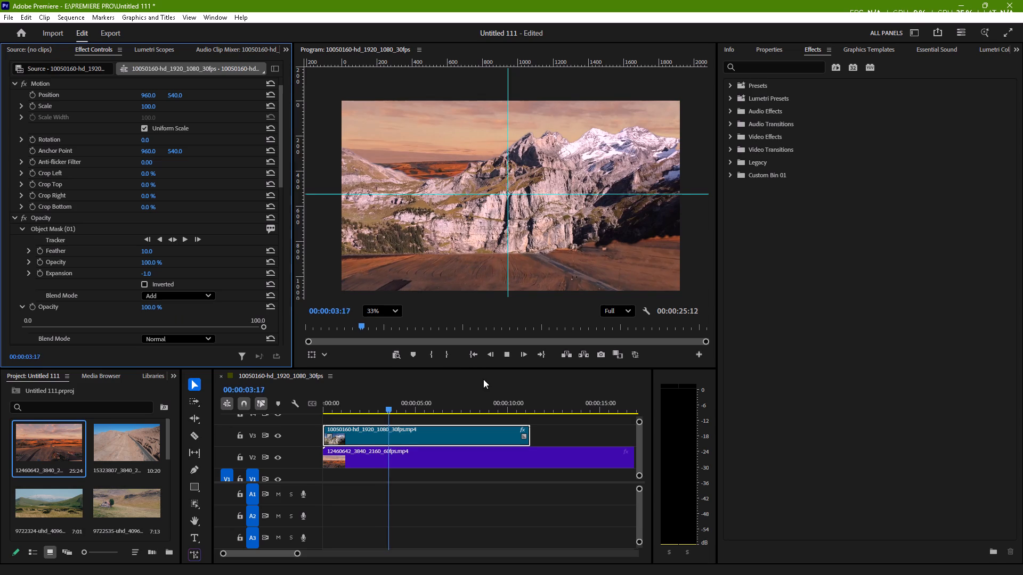
key("space")
Reposition the sunset background clip on V2 to 1164, 762.
left_click(492, 458)
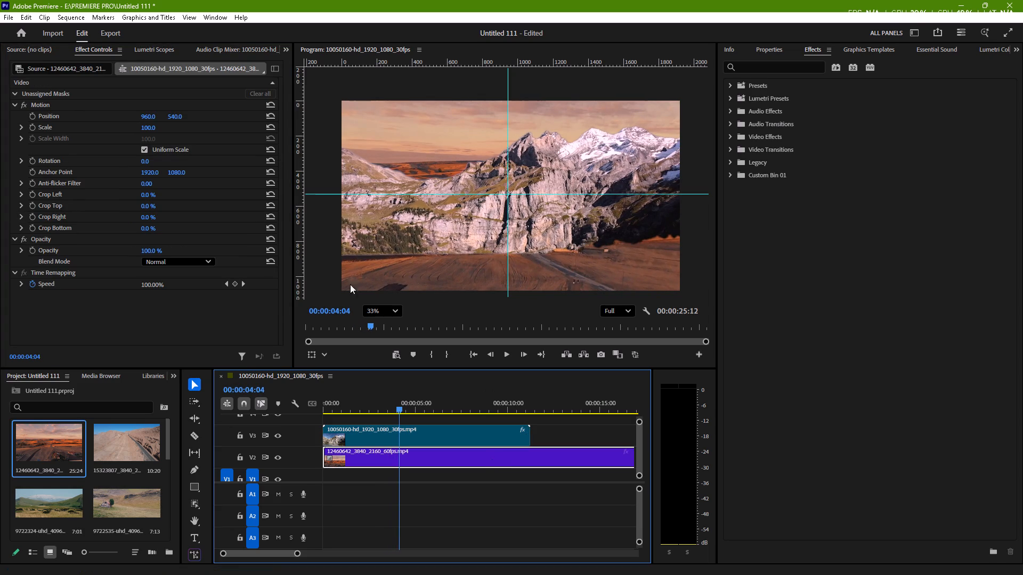
left_click_drag(173, 116, 275, 140)
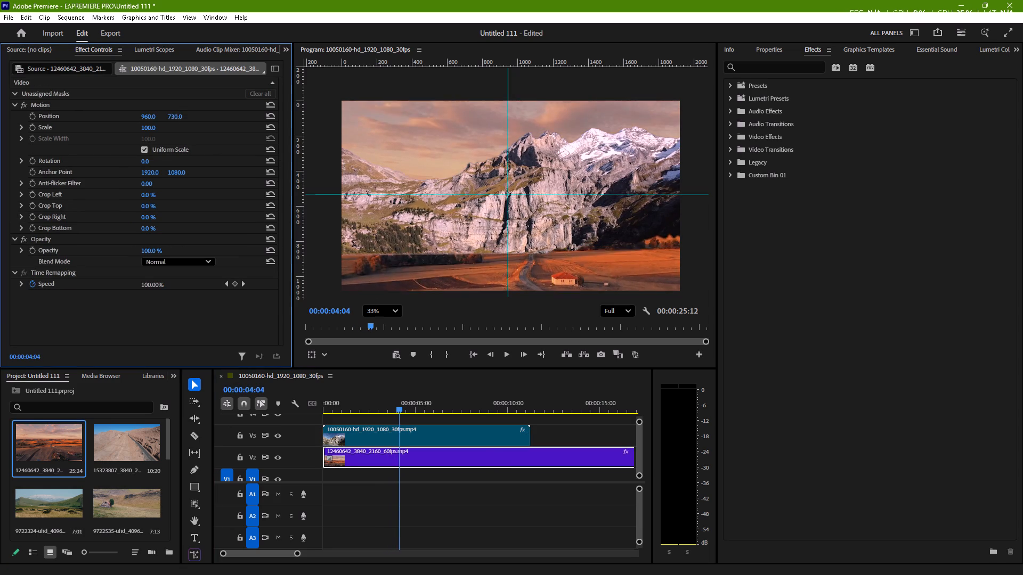
left_click_drag(275, 140, 295, 144)
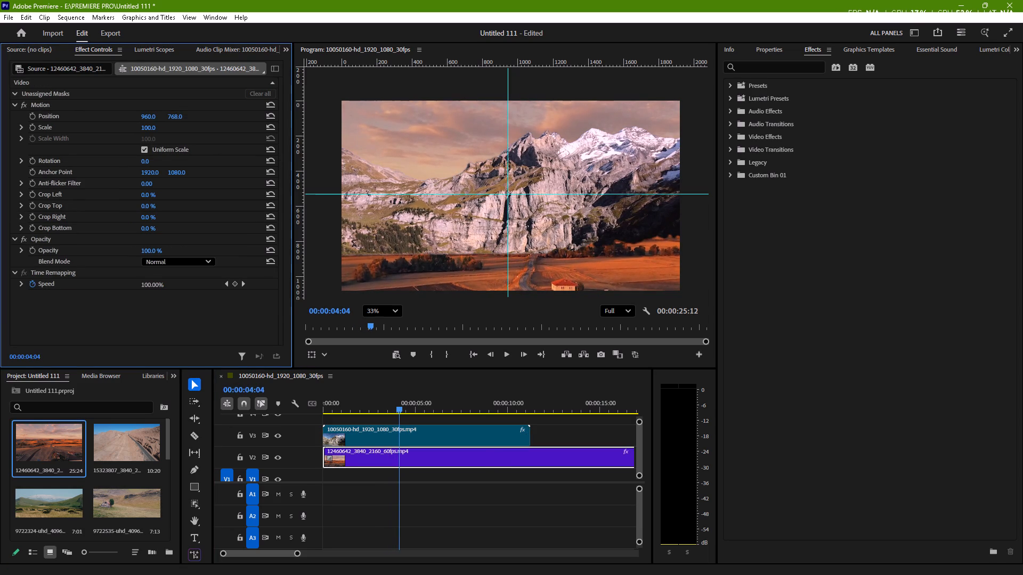
left_click_drag(295, 144, 291, 144)
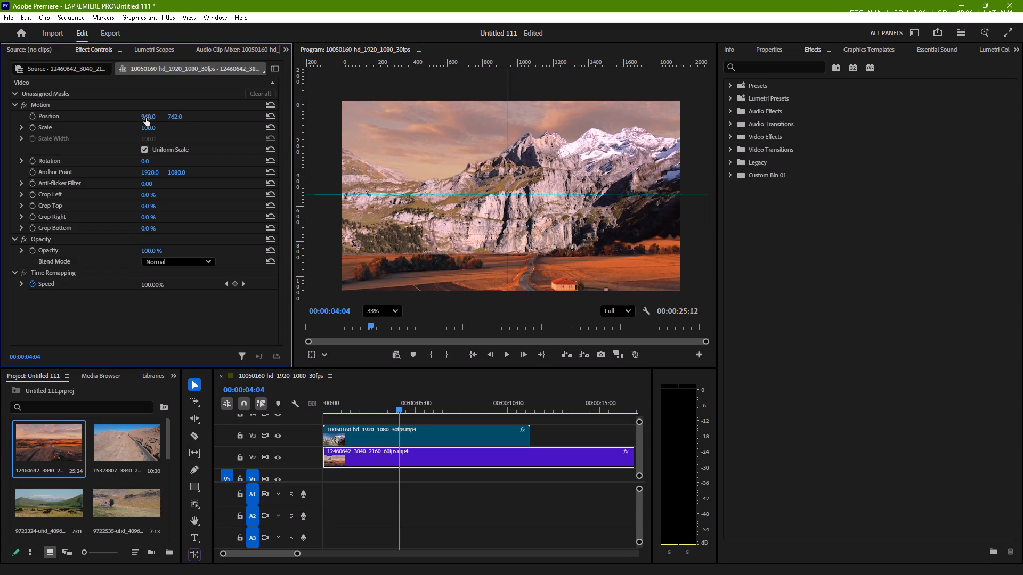
left_click_drag(146, 118, 339, 137)
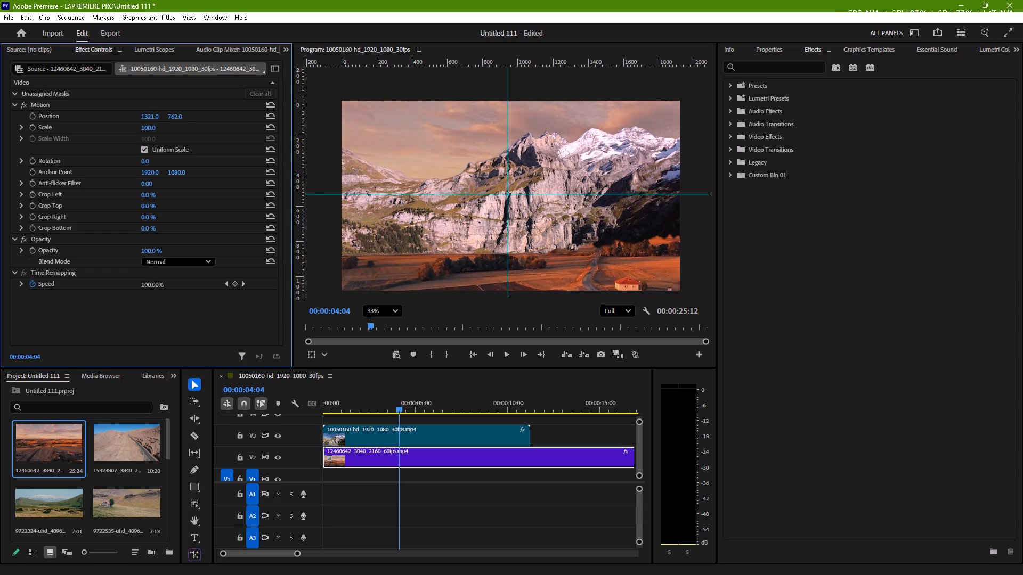
left_click_drag(339, 137, 256, 140)
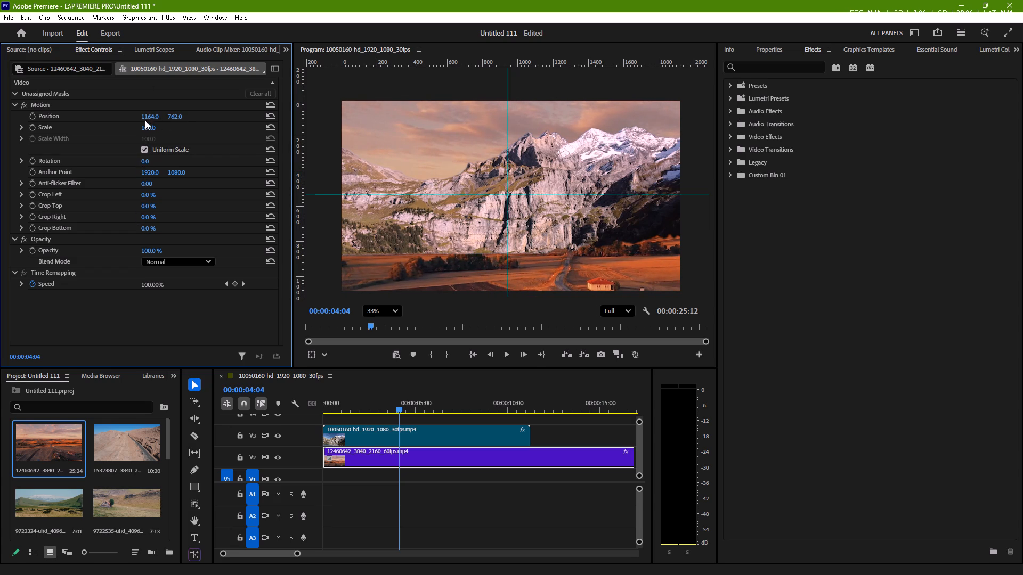
Scale the sunset background clip down to 72.
left_click_drag(145, 127, 145, 125)
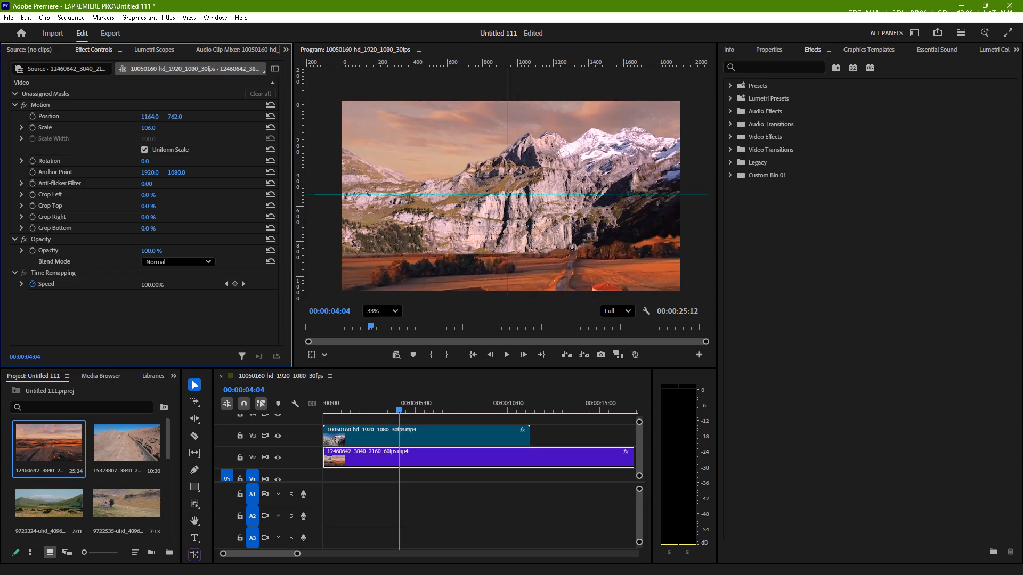
left_click_drag(145, 125, 129, 126)
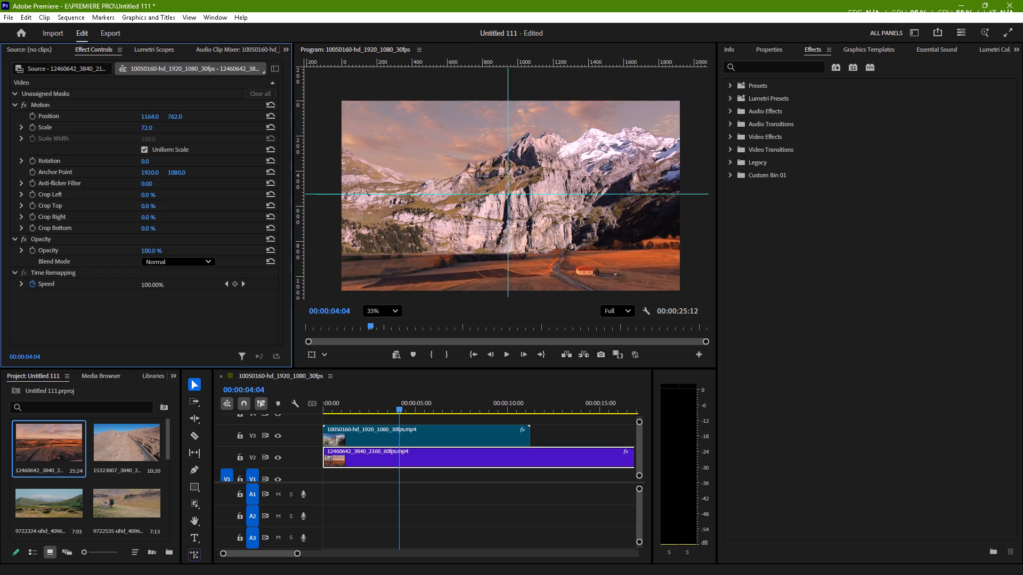
left_click_drag(129, 126, 129, 127)
Play back the composite past the end of the mountain clip and return to the start of the sequence.
key("space")
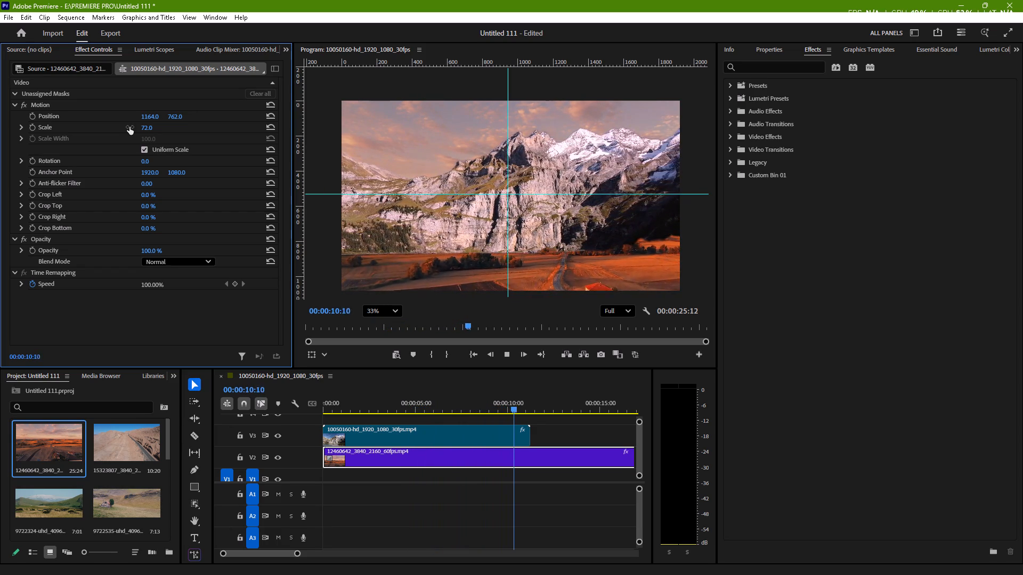
key("space")
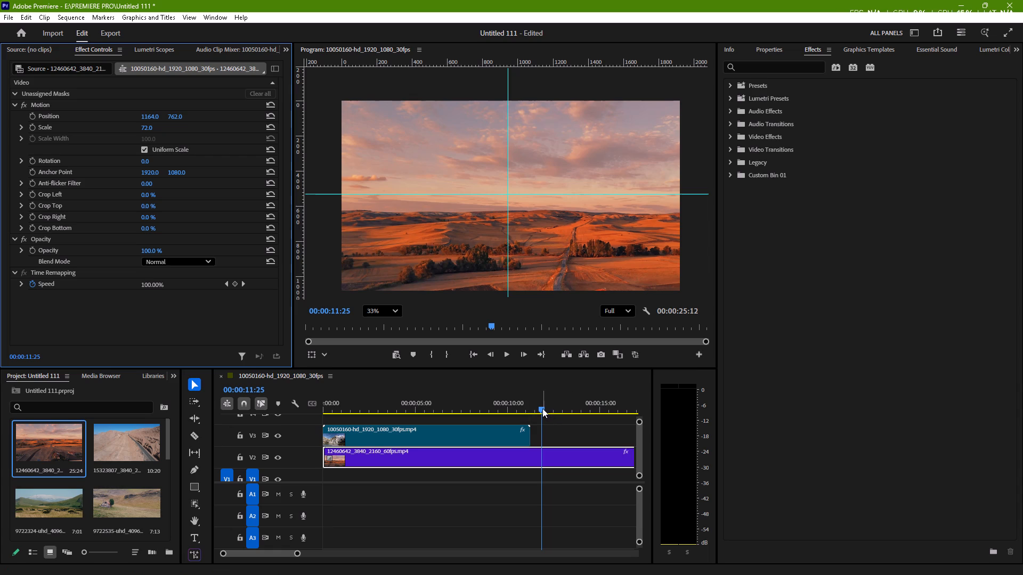
left_click_drag(542, 408, 275, 446)
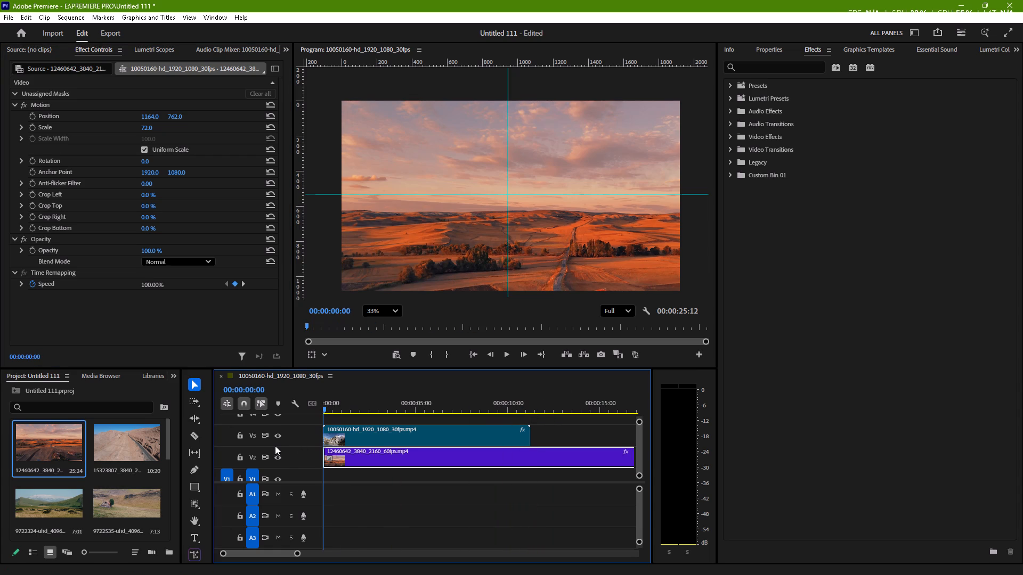
Play back the first few seconds of the mountain composite over the sunset background.
key("space")
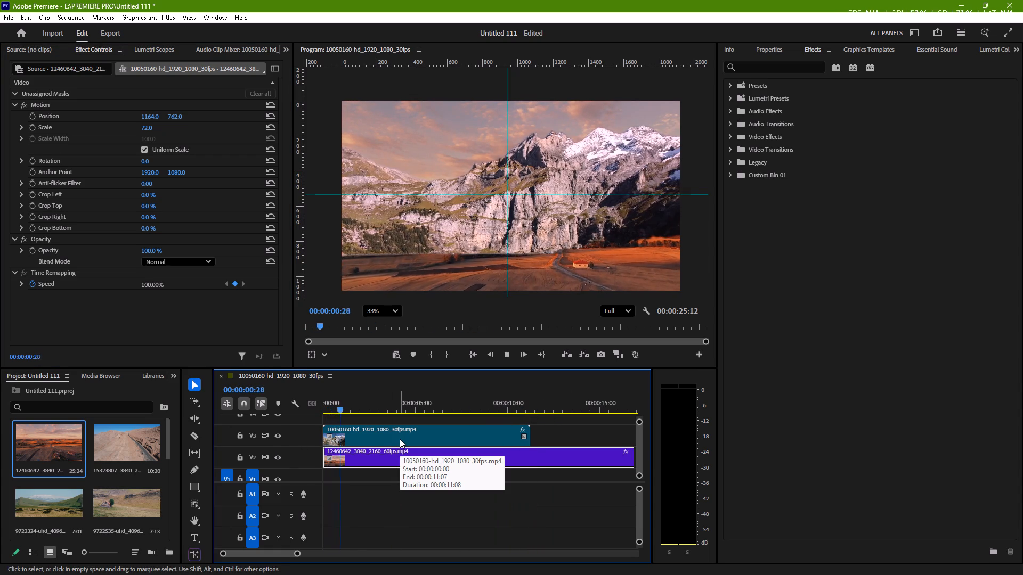
key("space")
key("space")
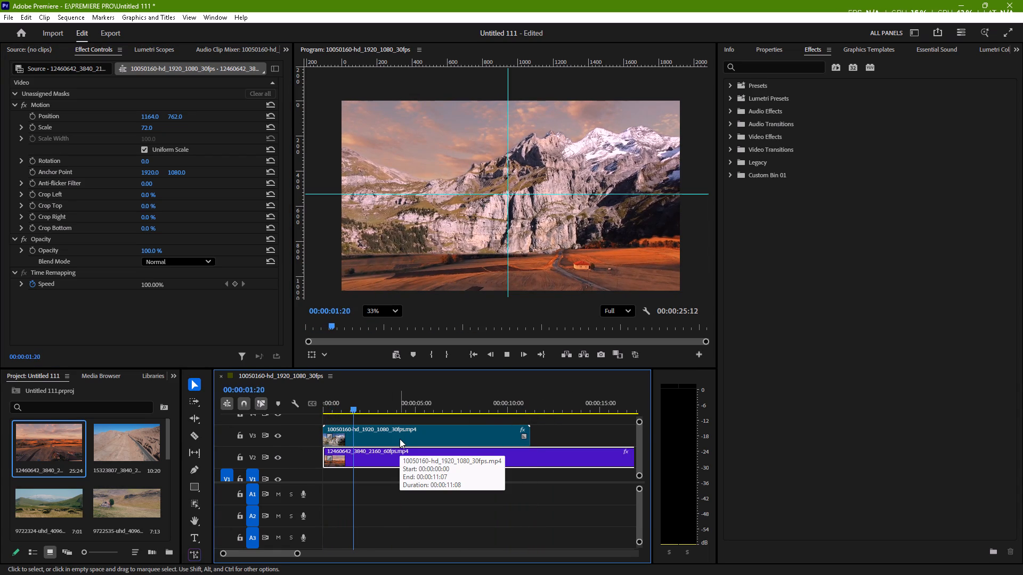
key("space")
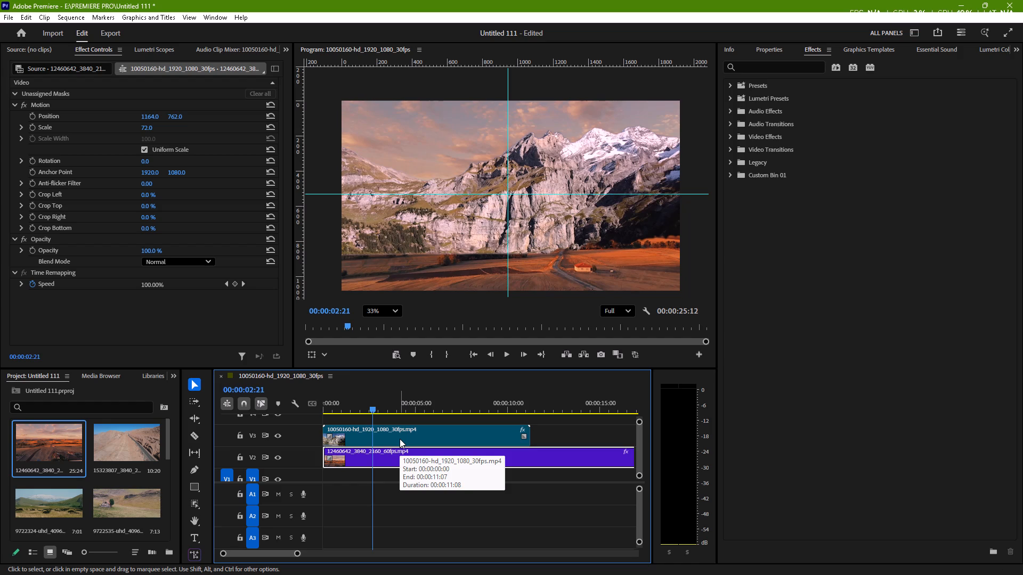
Delete the sunset background clip from V2.
left_click(416, 456)
key("Delete")
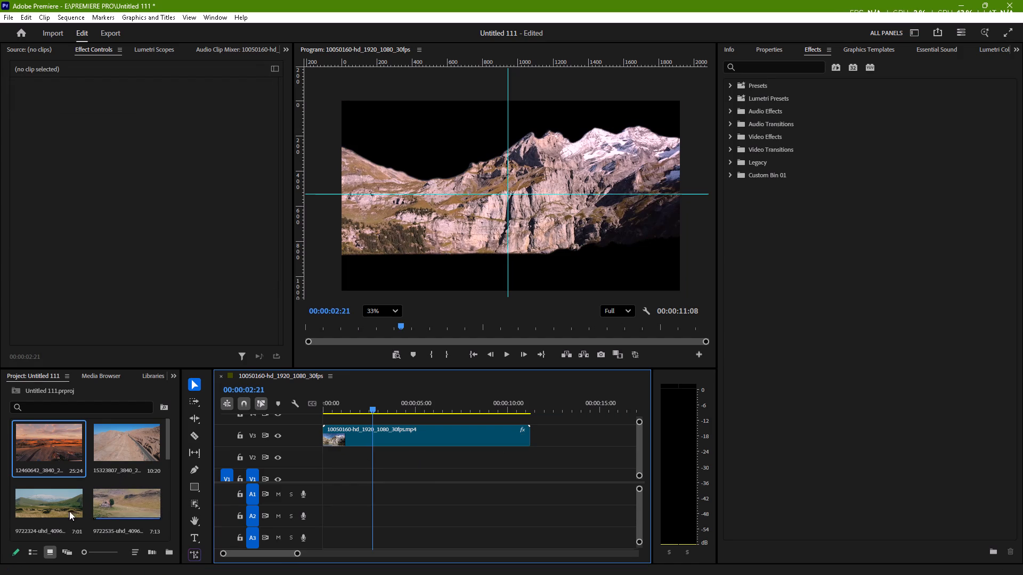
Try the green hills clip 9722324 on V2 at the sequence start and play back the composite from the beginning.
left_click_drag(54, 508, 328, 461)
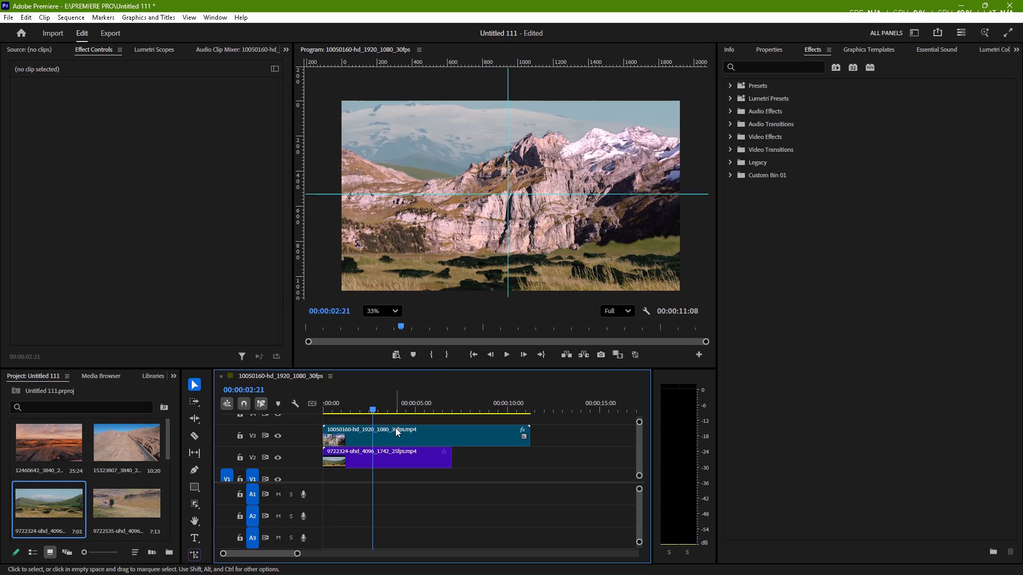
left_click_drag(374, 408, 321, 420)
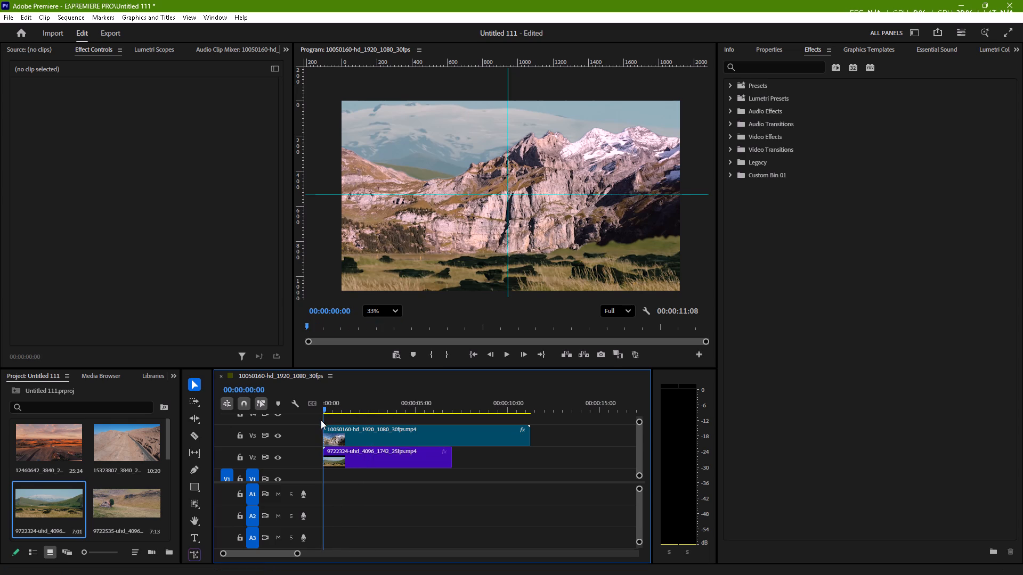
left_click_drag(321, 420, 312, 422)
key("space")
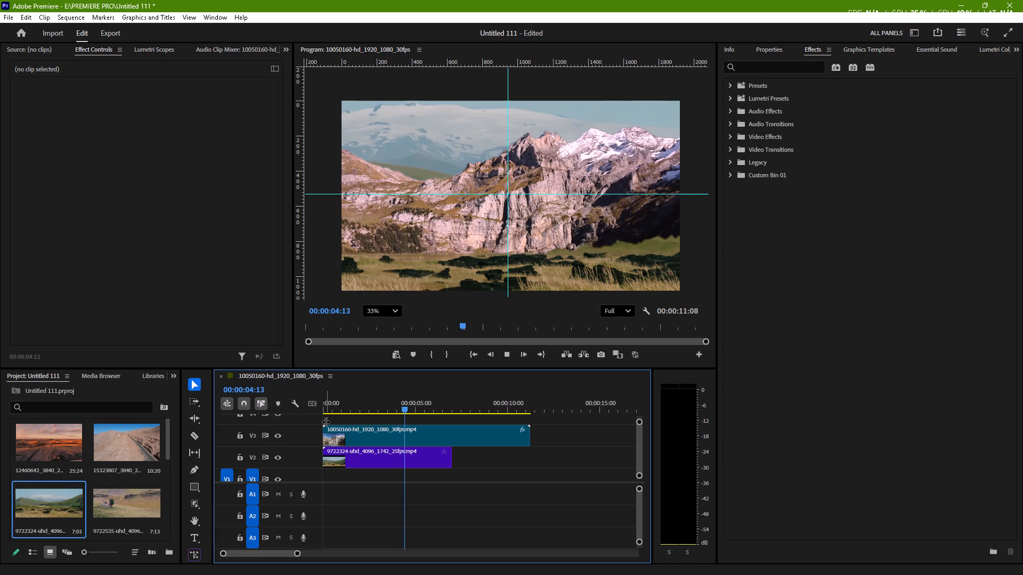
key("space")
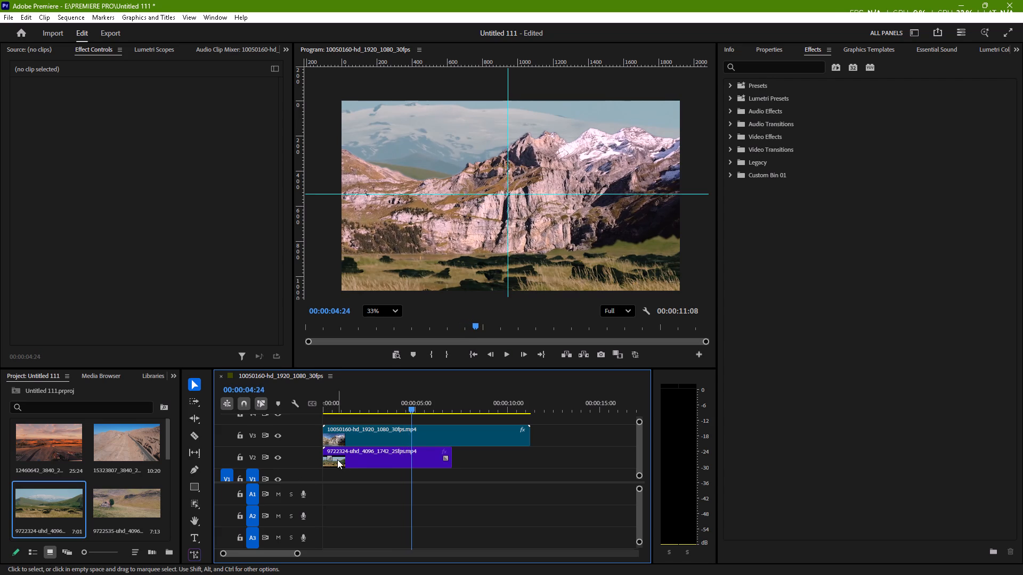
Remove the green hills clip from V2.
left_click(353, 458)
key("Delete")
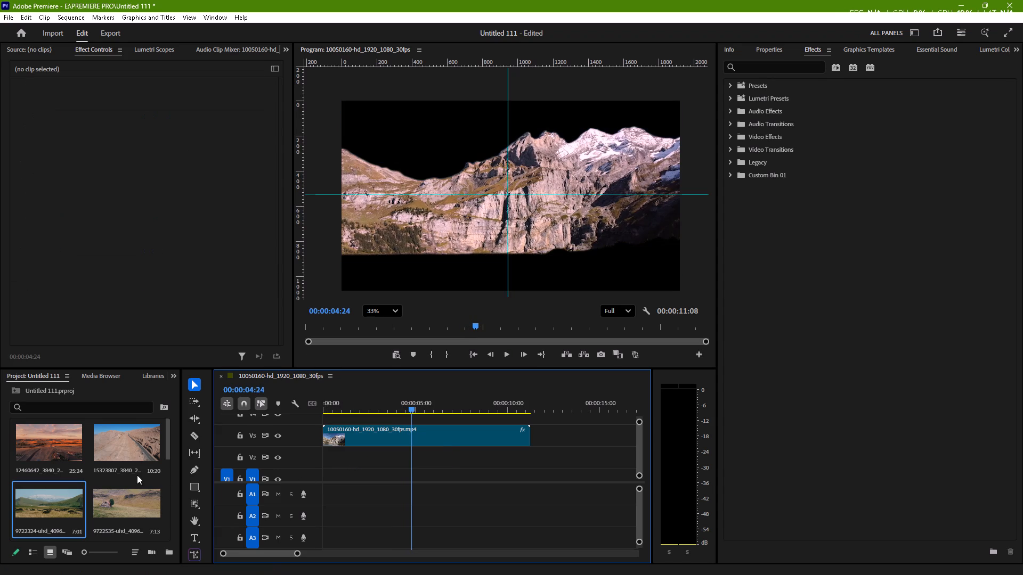
Preview the dark grassland clip 9721786 from the project media as a possible background, replaying it from its start.
scroll(136, 475, "down", 3)
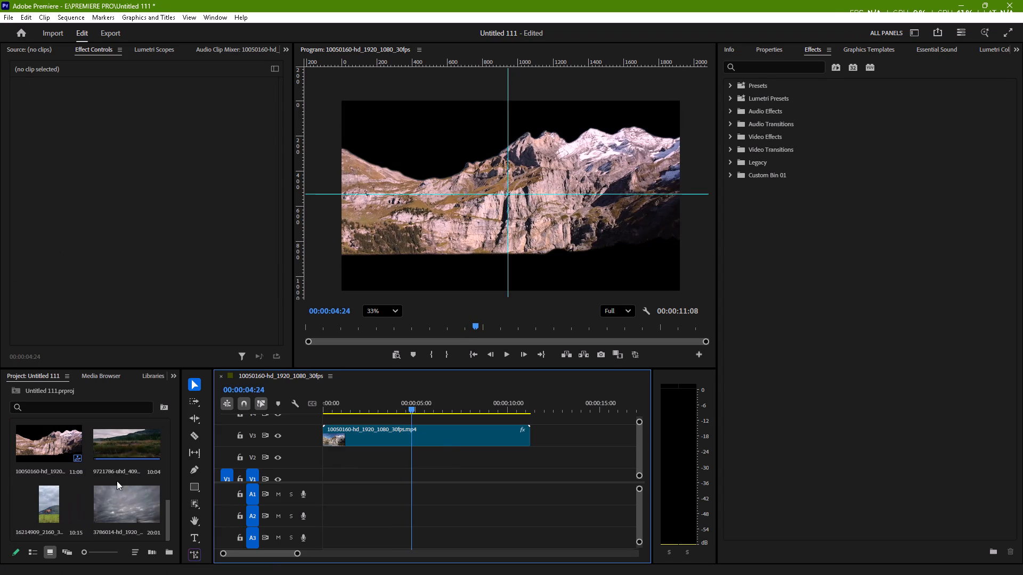
triple_click(138, 445)
key("space")
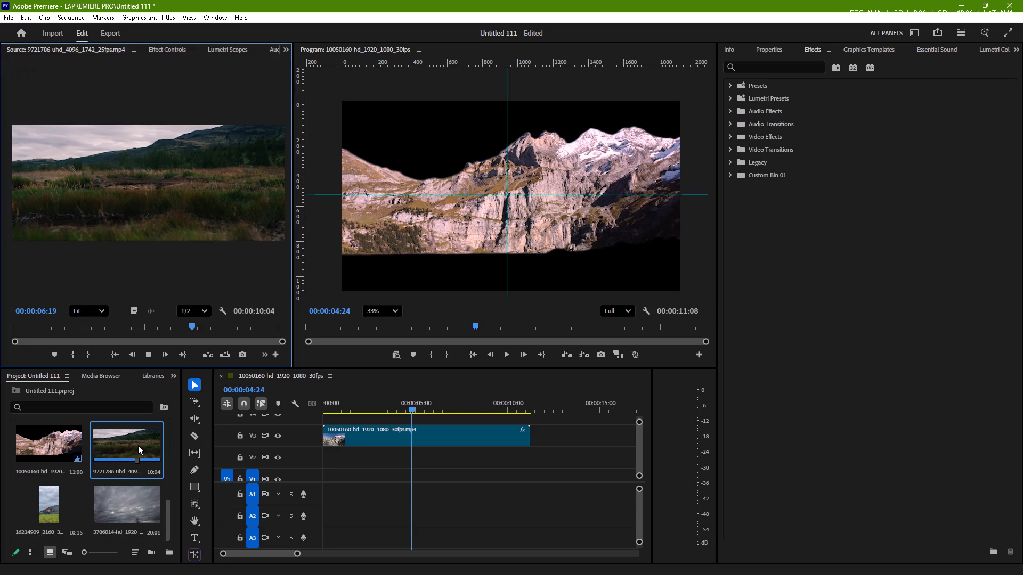
key("space")
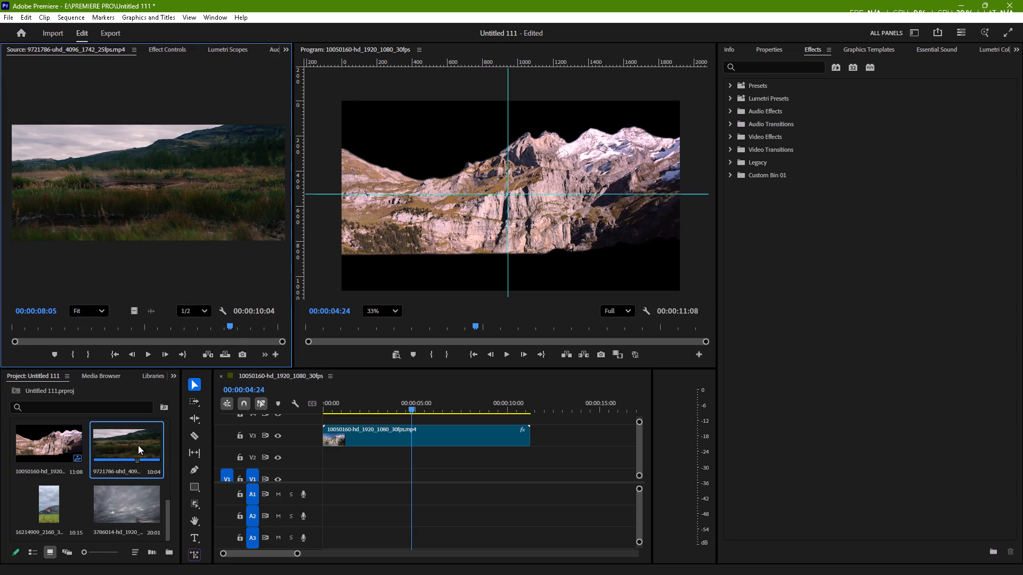
left_click_drag(229, 326, 46, 320)
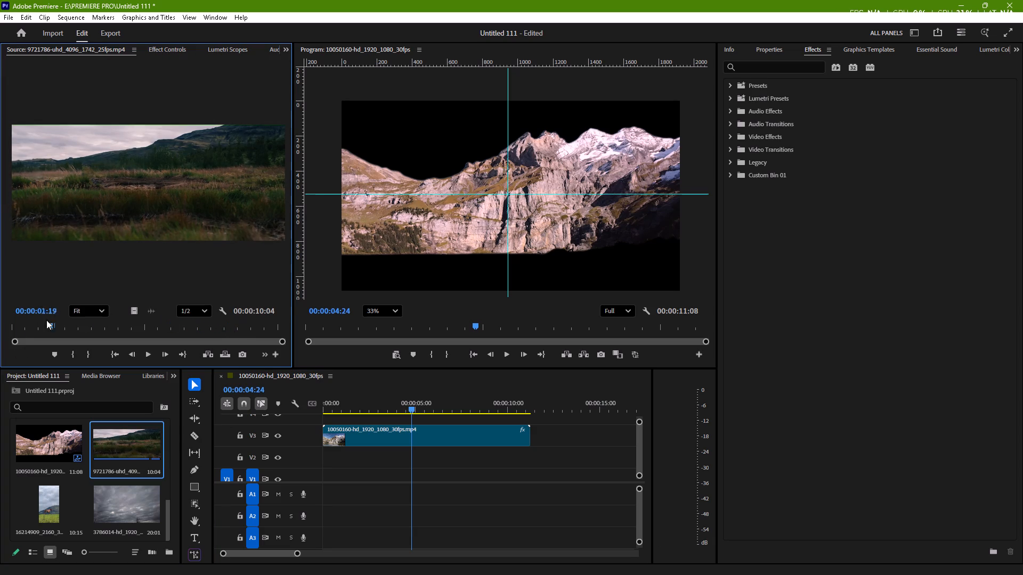
left_click_drag(46, 320, 0, 342)
scroll(407, 213, "down", 2, "ctrl")
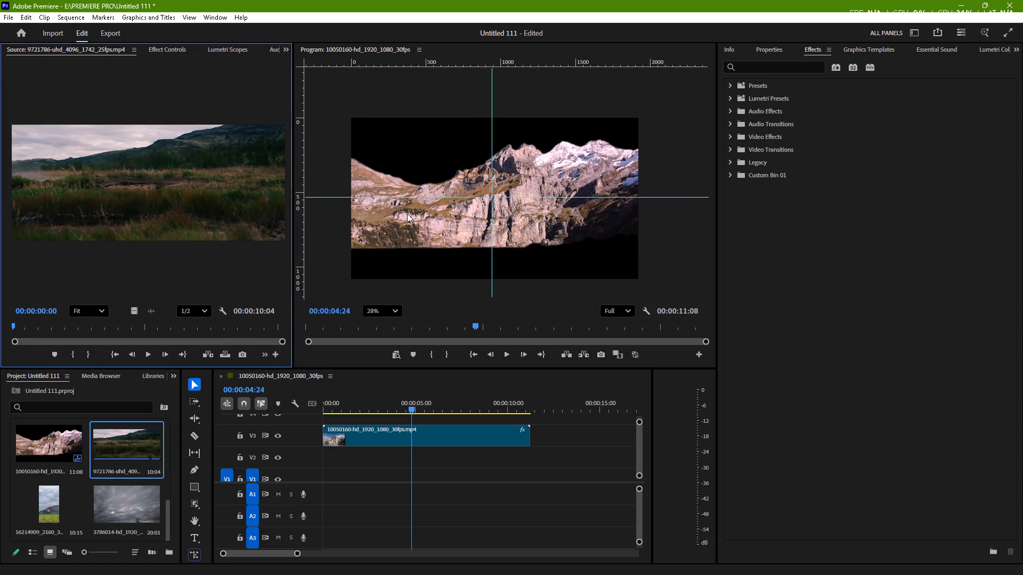
scroll(407, 213, "down", 1, "ctrl")
key("space")
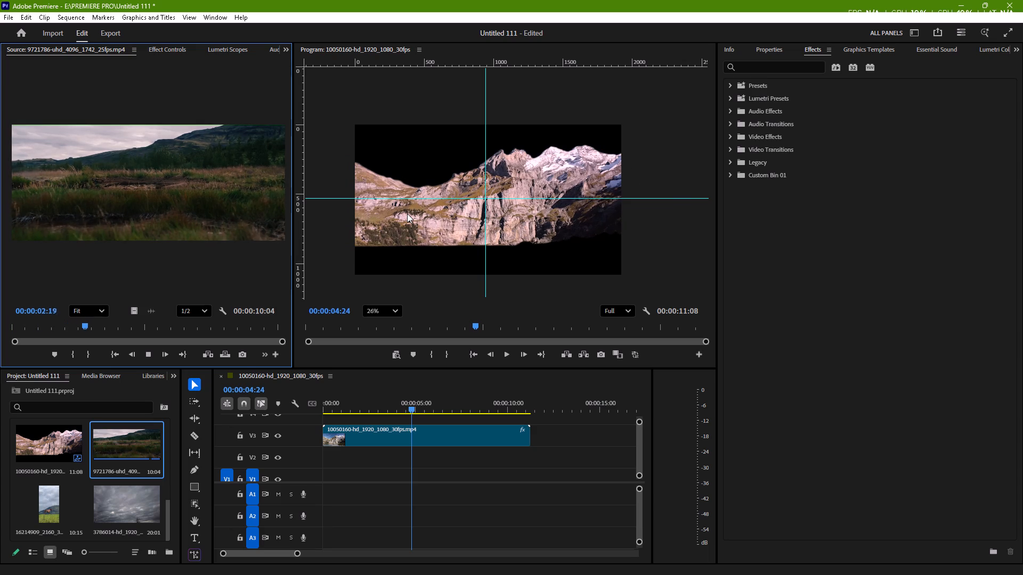
key("space")
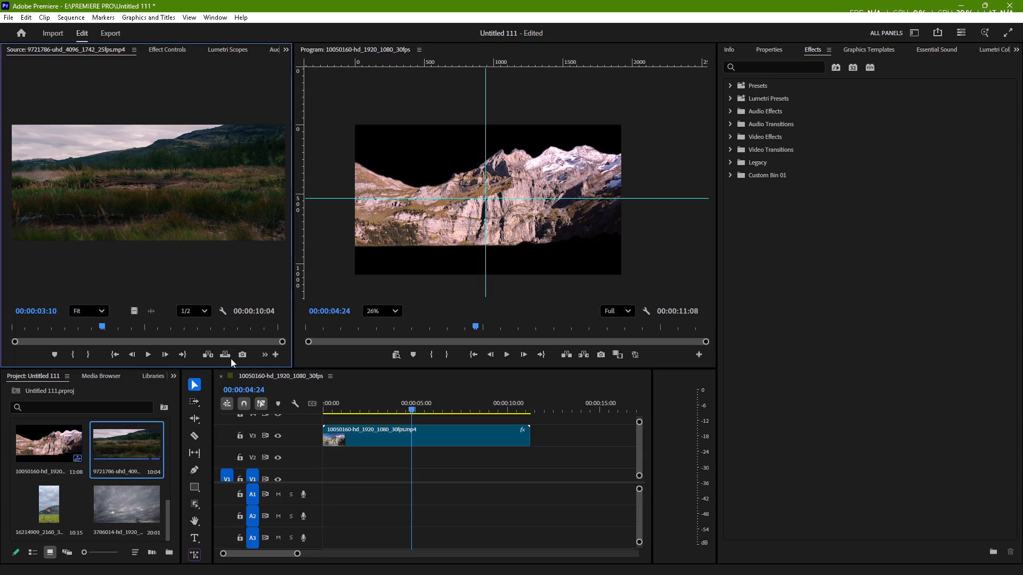
Place the dark grassland clip 9721786 on V4 above the mountain clip, at the start of the sequence.
left_click_drag(133, 439, 345, 424)
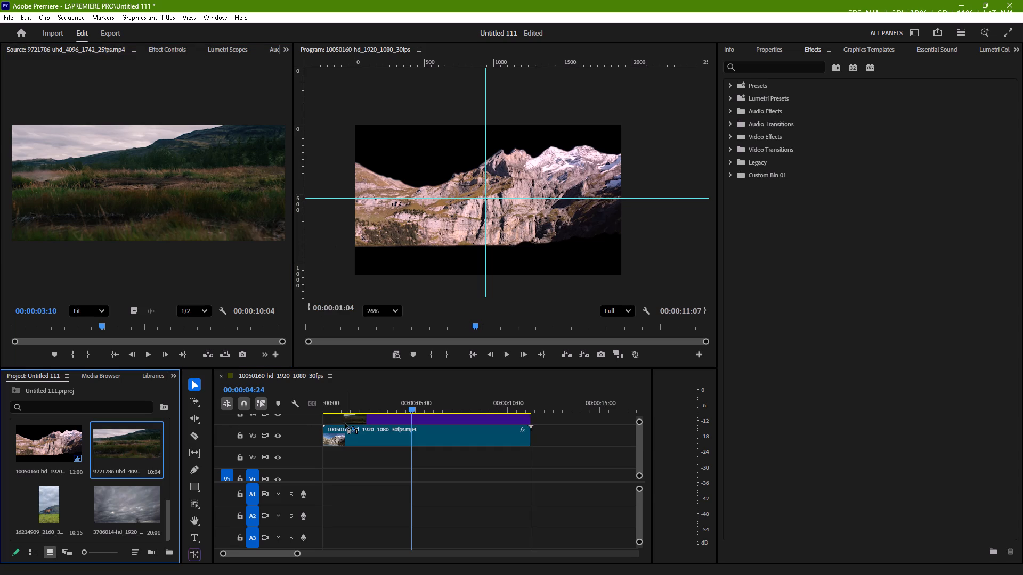
left_click_drag(345, 424, 318, 415)
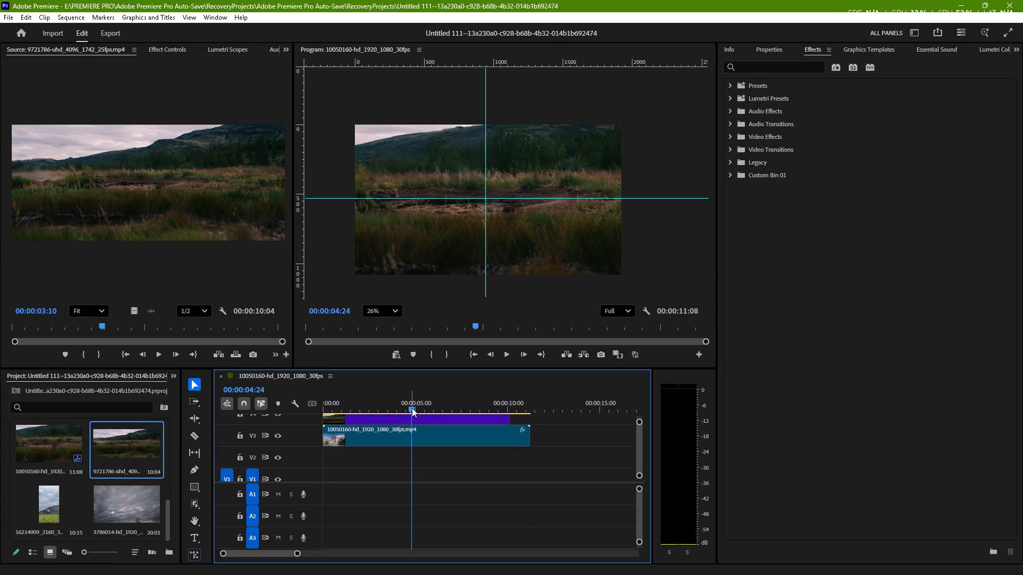
Return to the start of the sequence and select the dark grassland clip on V4.
left_click_drag(412, 408, 323, 413)
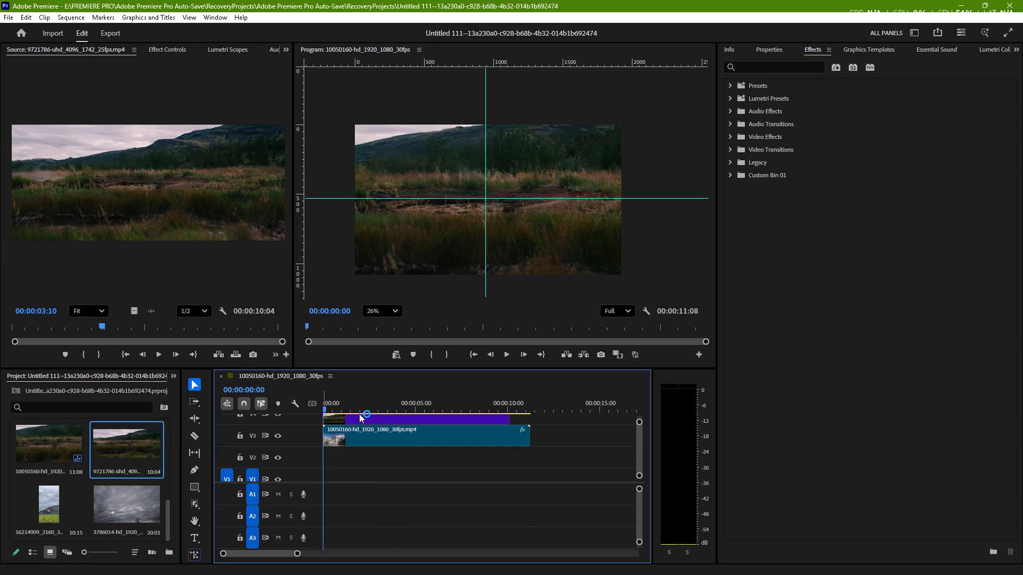
left_click(363, 416)
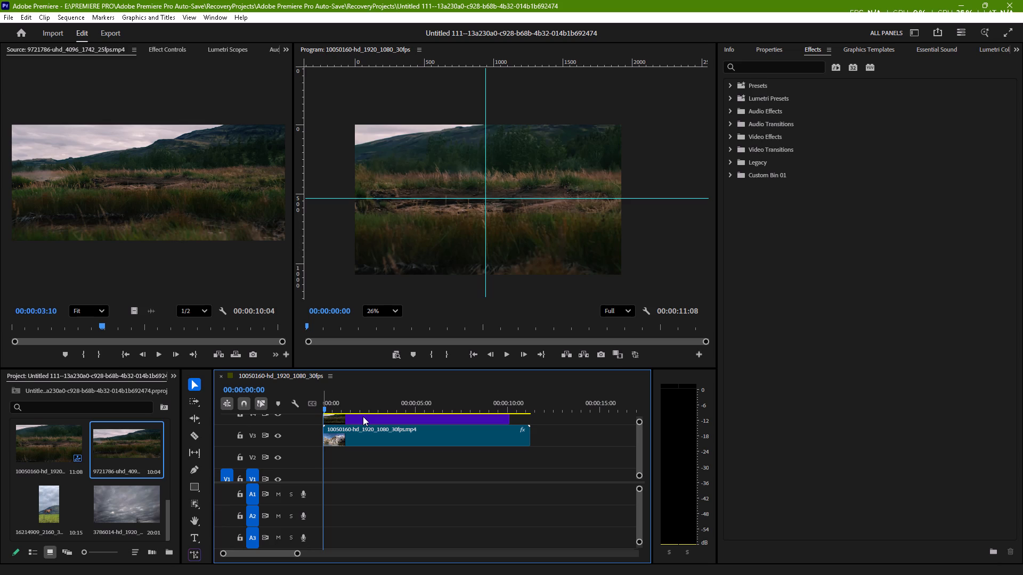
left_click(363, 416)
left_click(363, 416)
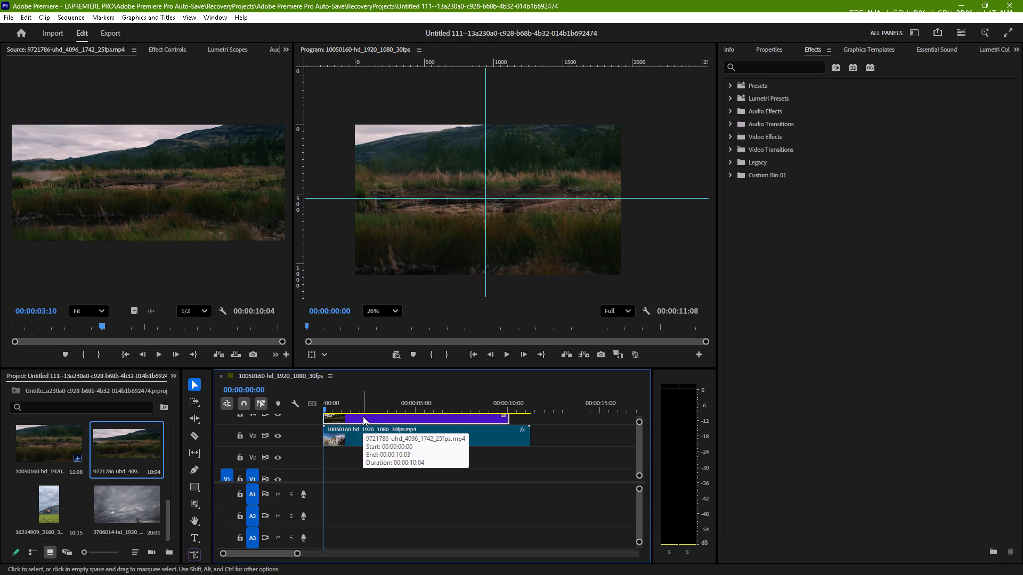
left_click(363, 416)
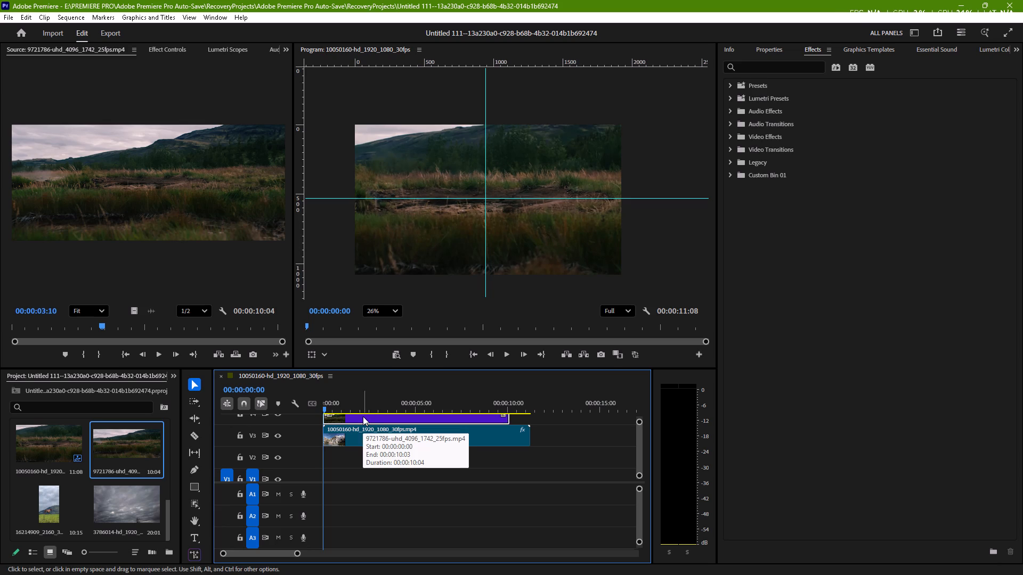
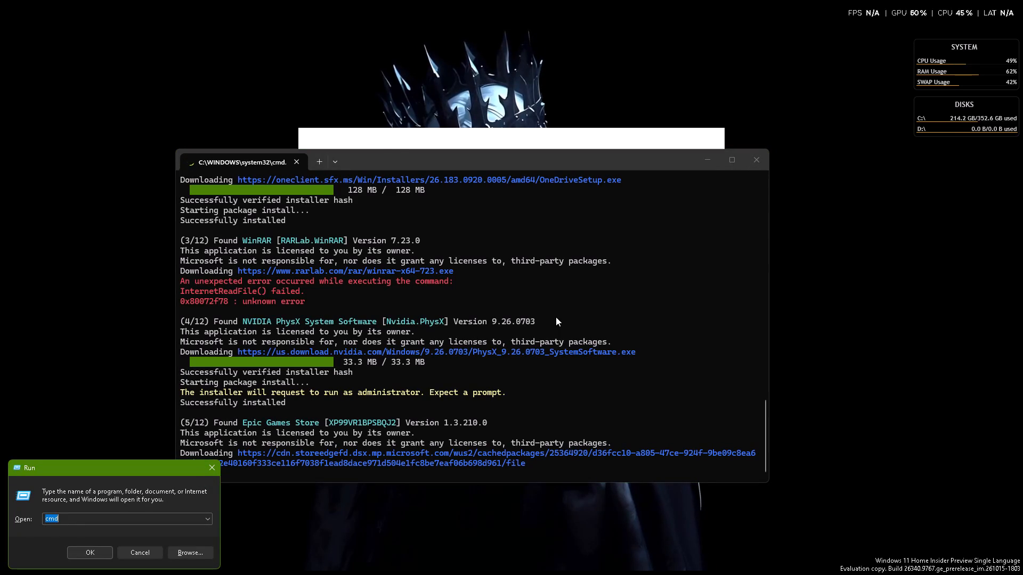
Open the %appdata% location in File Explorer and go to the NVIDIA folder under AppData\Local.
key("Down")
key("Down")
key("Down")
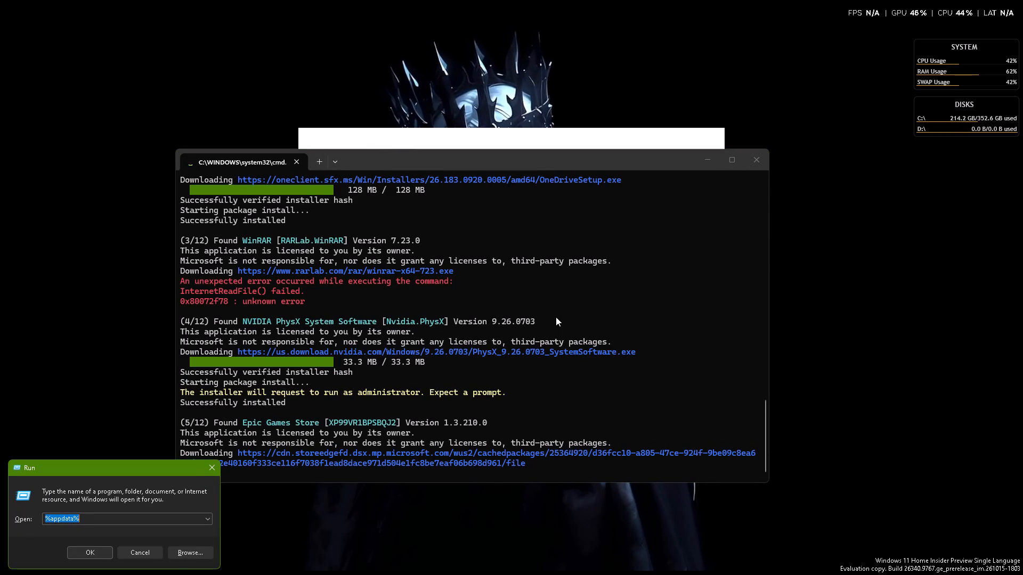
key("Return")
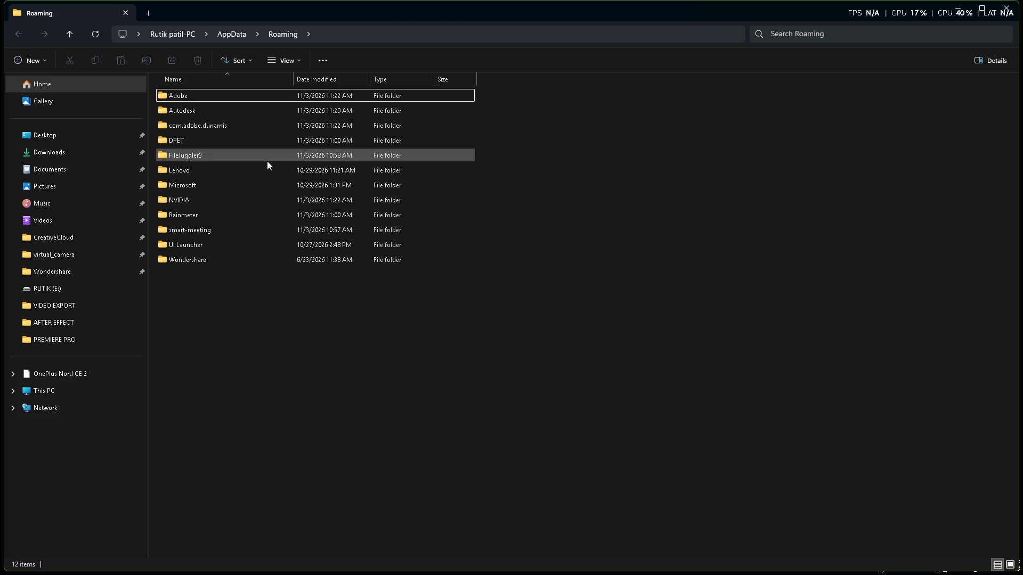
left_click(269, 62)
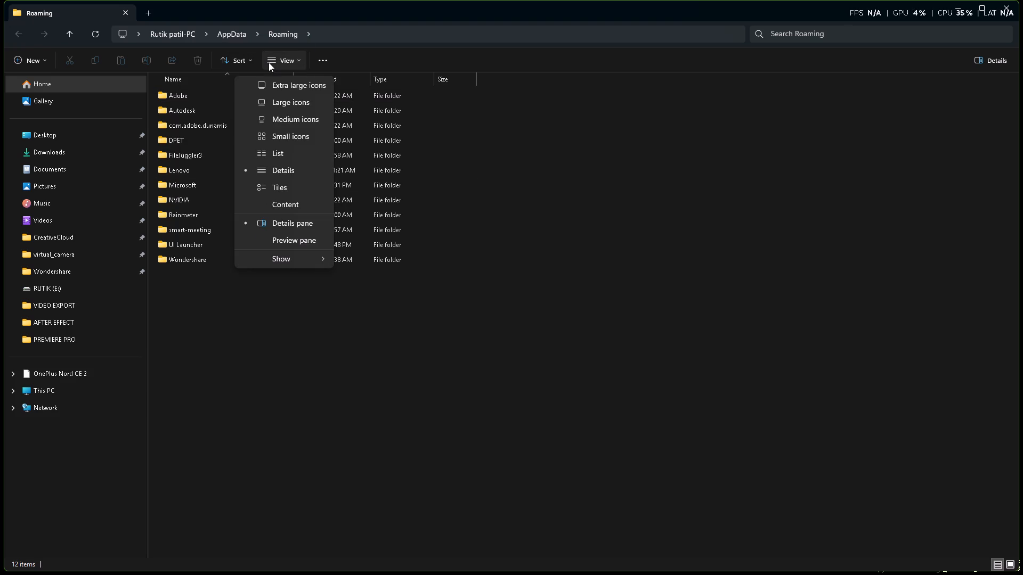
left_click(231, 35)
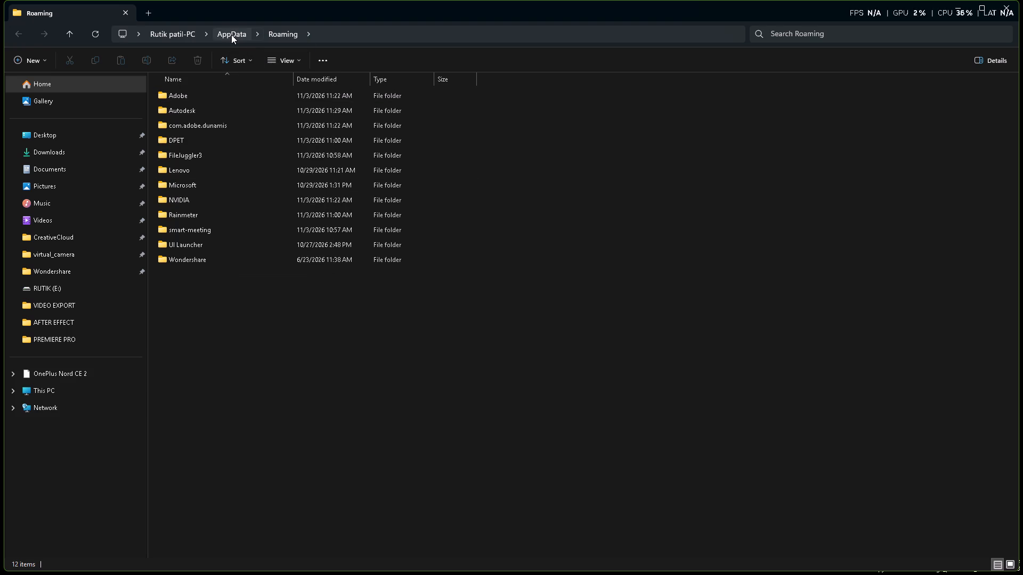
left_click(231, 35)
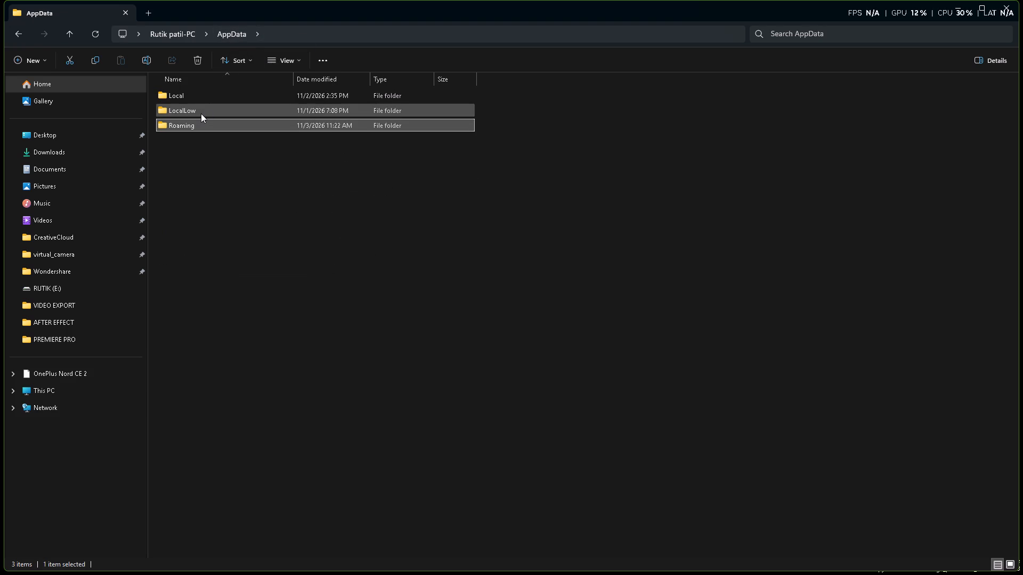
triple_click(192, 95)
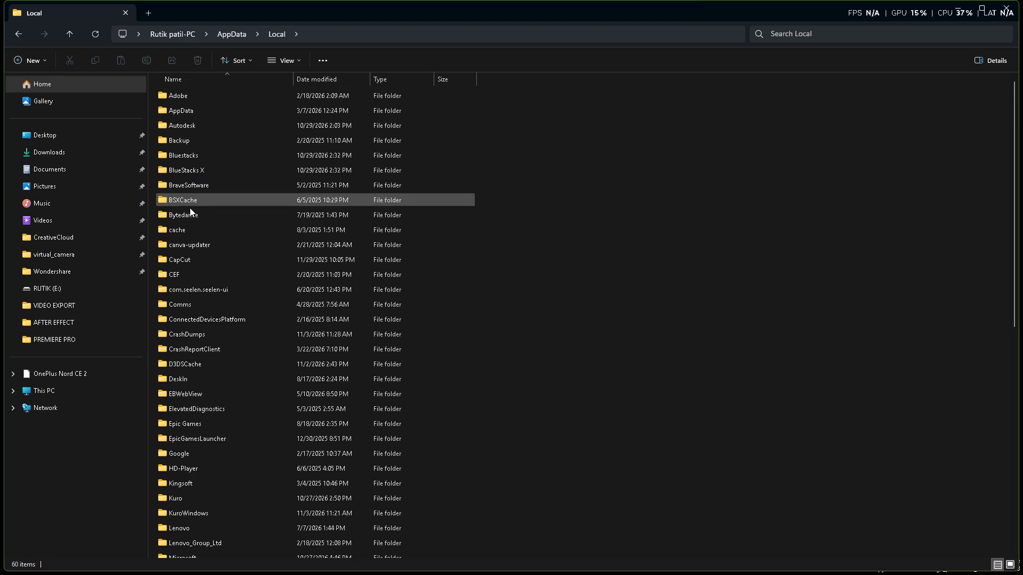
scroll(190, 208, "down", 3)
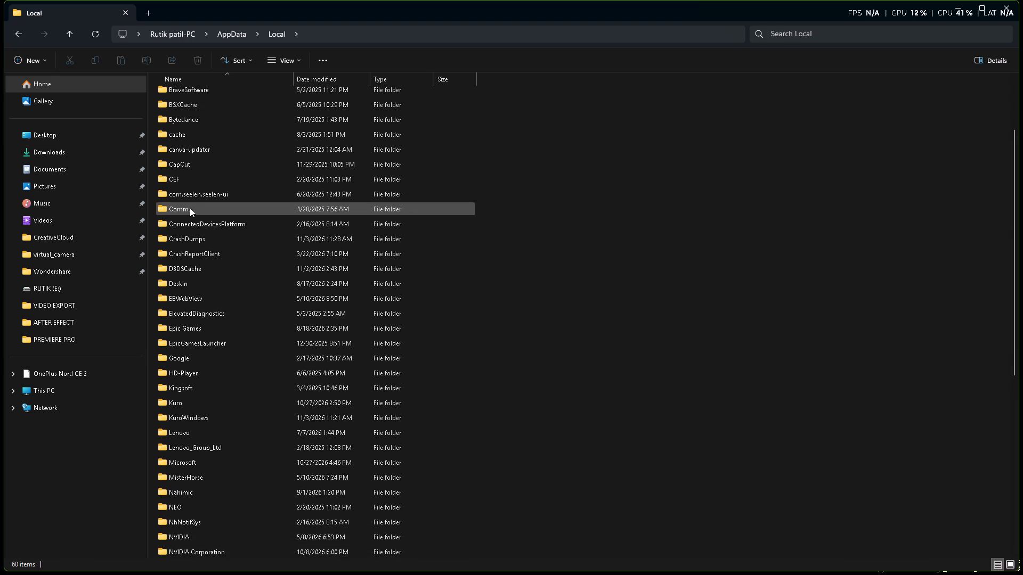
scroll(190, 202, "down", 1)
triple_click(187, 495)
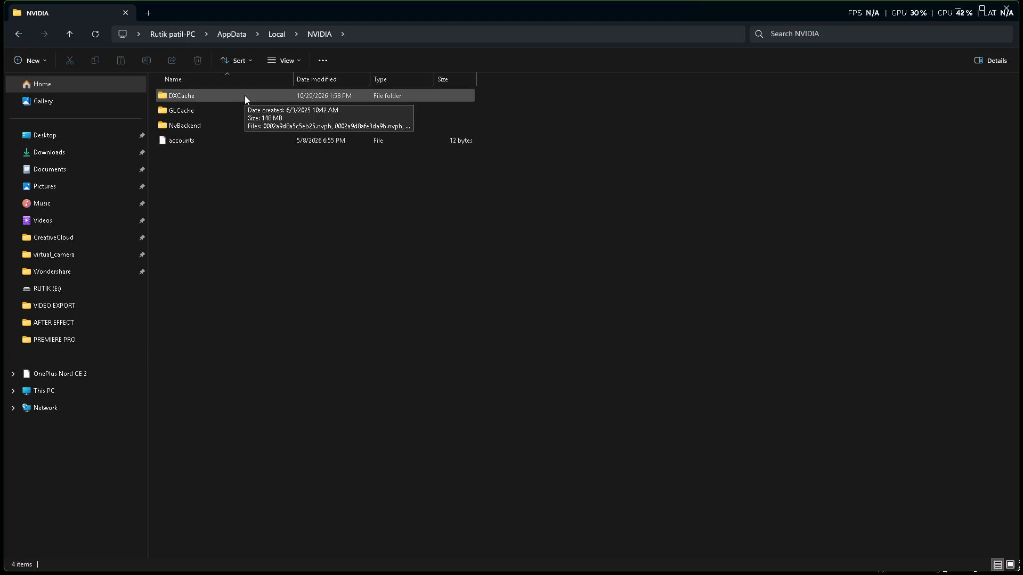
Check the size properties of the NVIDIA folder and of its DXCache subfolder.
right_click(243, 112)
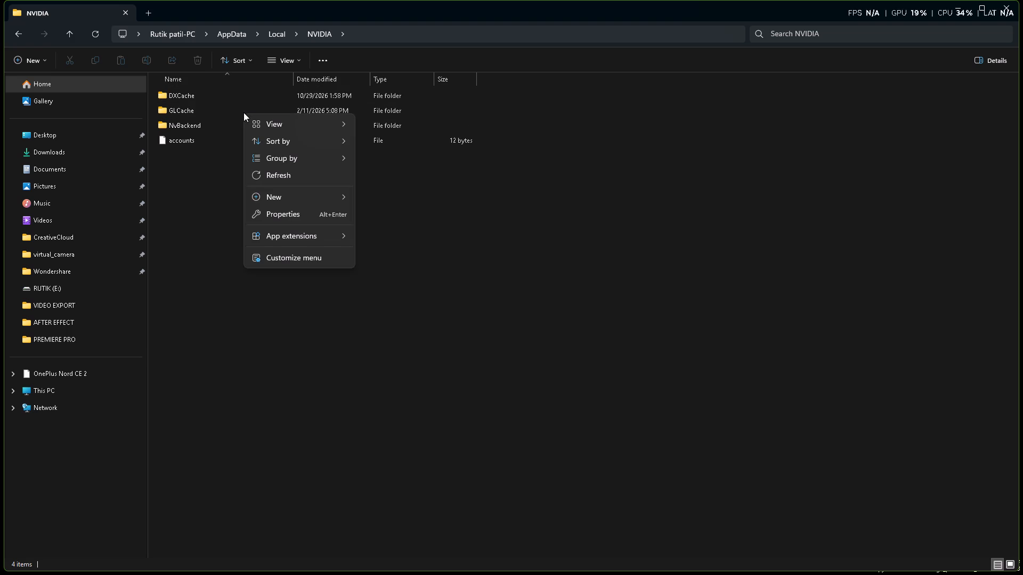
left_click(305, 220)
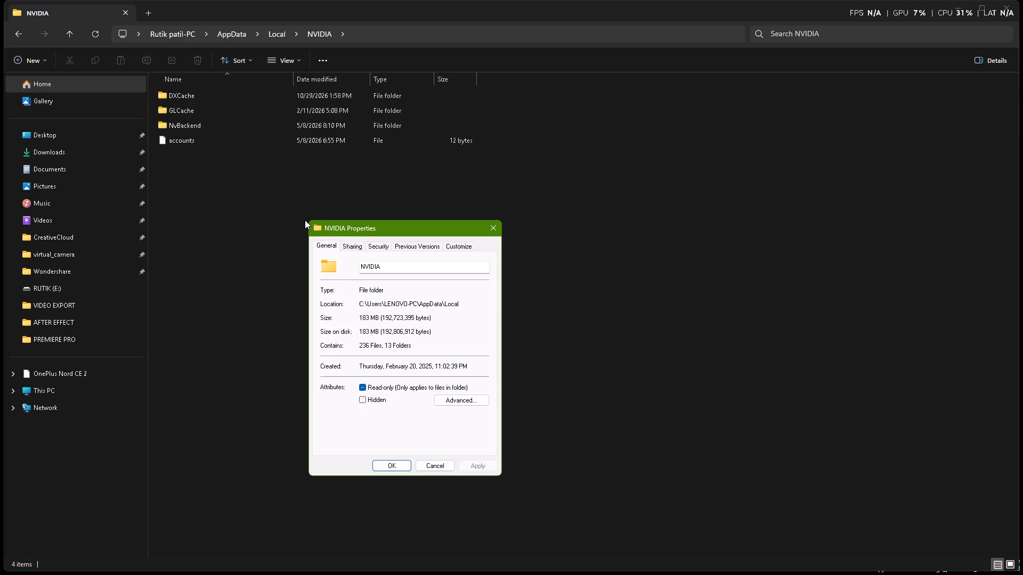
left_click(493, 229)
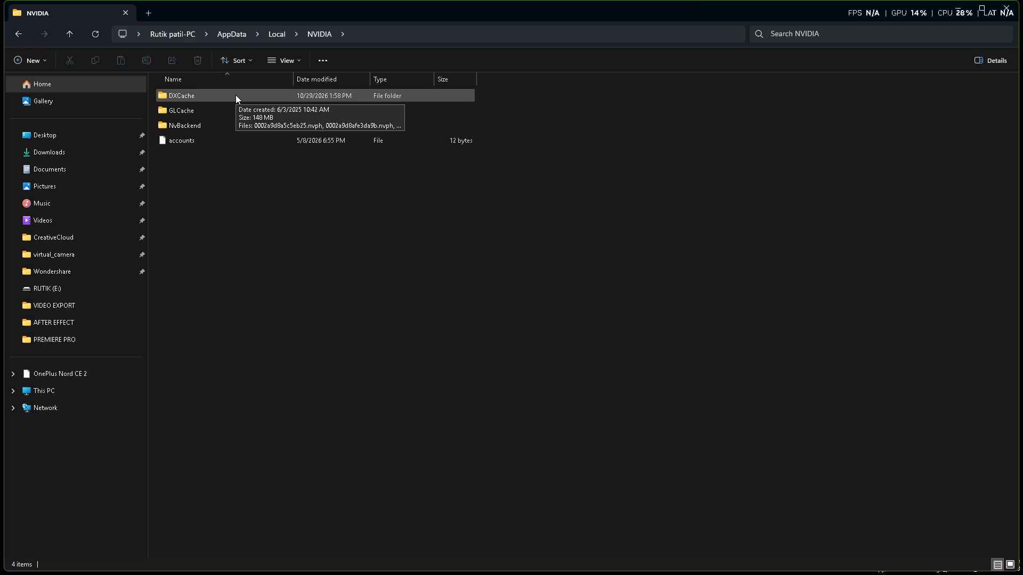
left_click(236, 95)
right_click(236, 95)
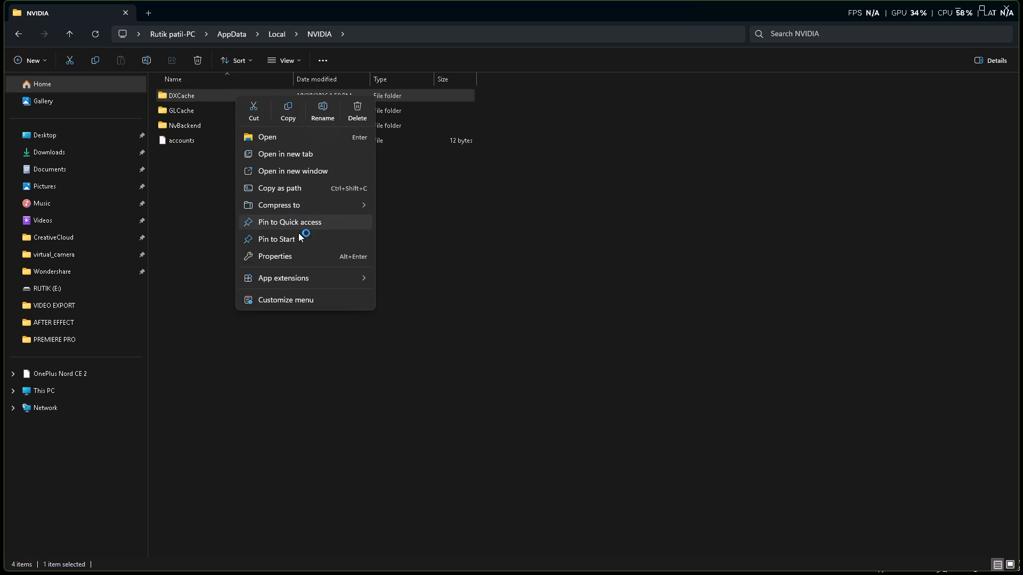
left_click(339, 253)
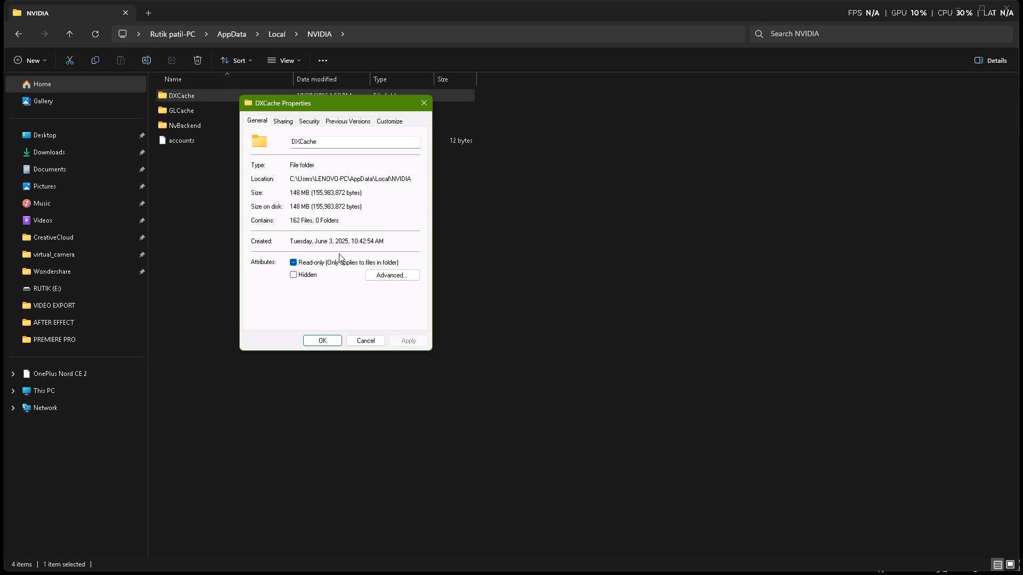
left_click(369, 340)
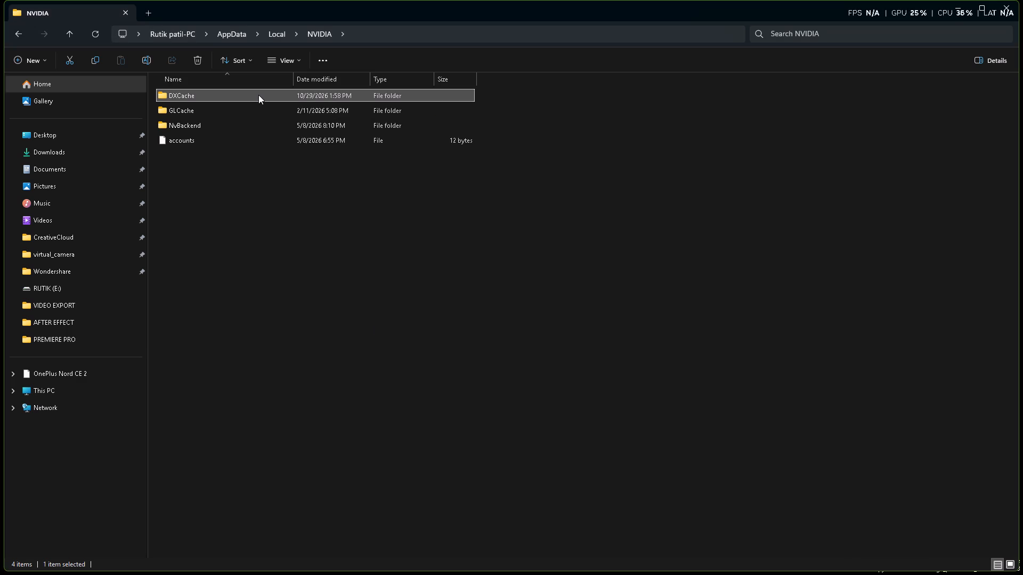
Delete all files in the DXCache folder, skipping every file that is in use, and close the folder window.
triple_click(258, 95)
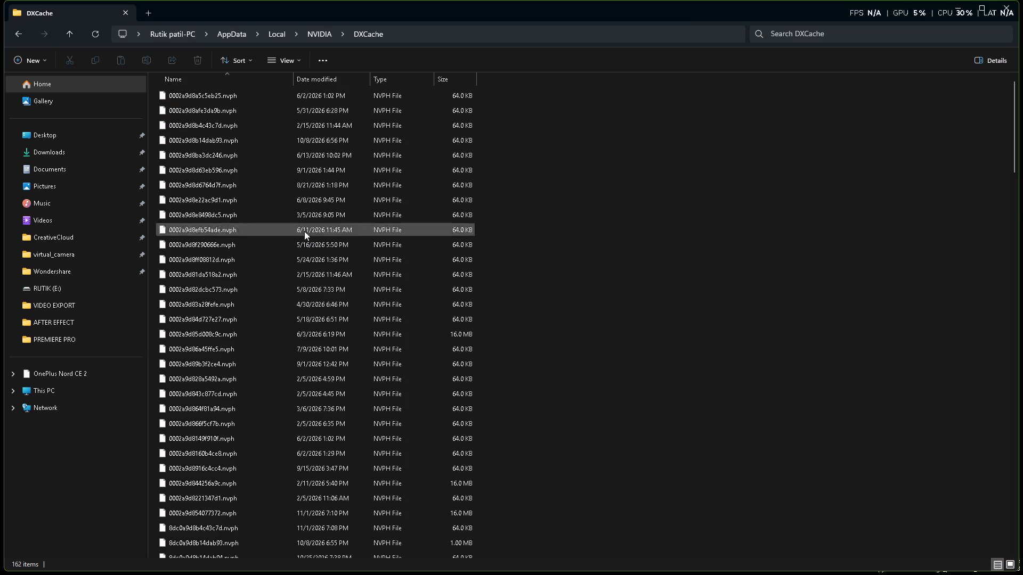
scroll(313, 272, "down", 16)
scroll(313, 272, "down", 6)
left_click(313, 272)
key("ctrl+a")
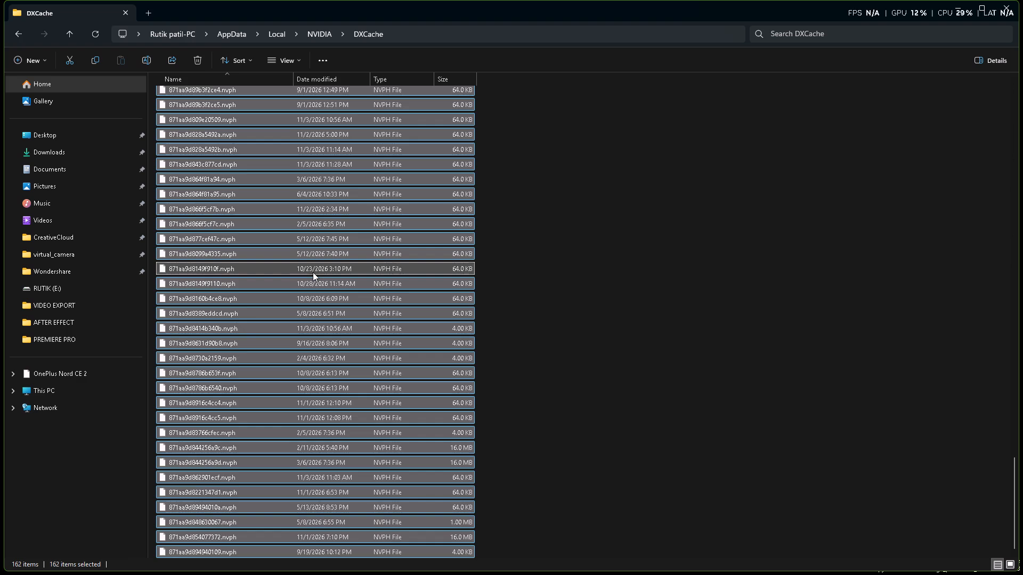
key("Delete")
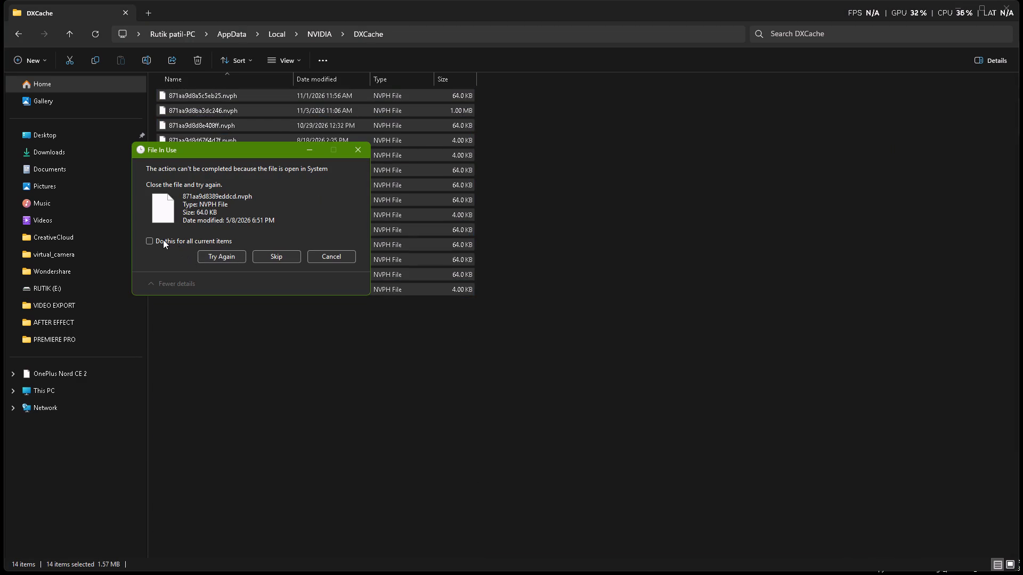
left_click(163, 240)
left_click(269, 261)
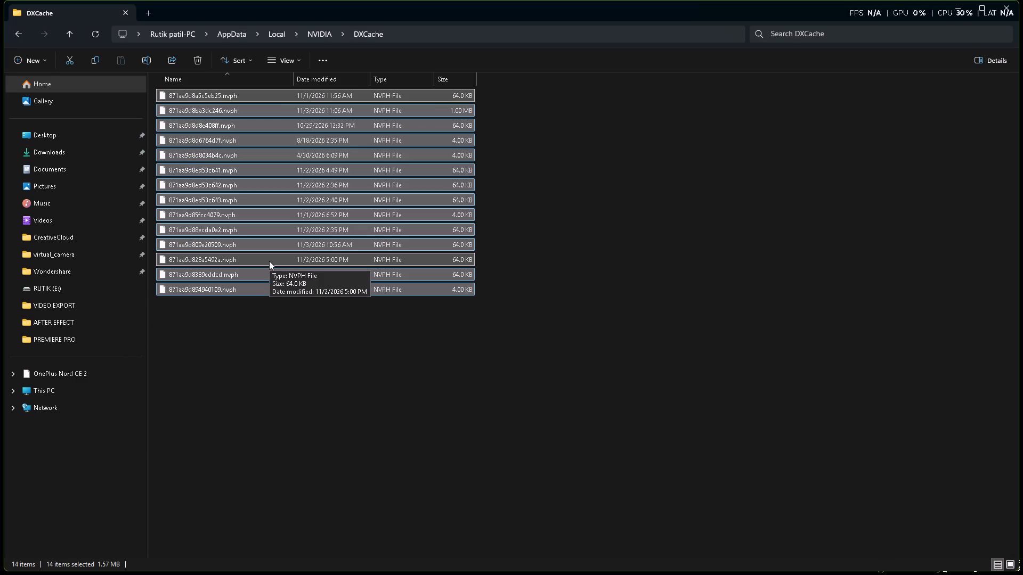
left_click(1010, 7)
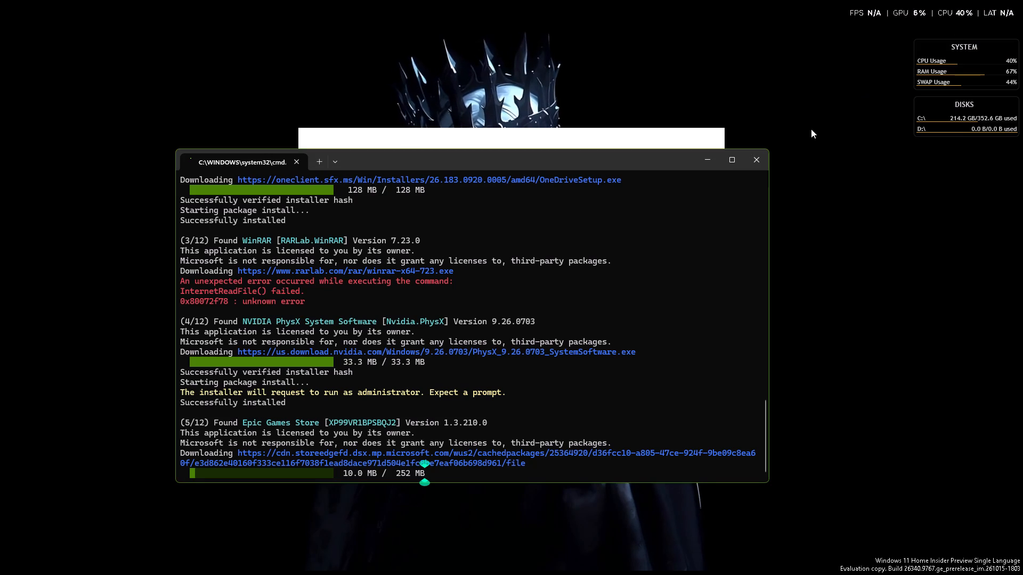
Open the Recycle Bin and permanently delete all the items in it.
type("re")
left_click(374, 175)
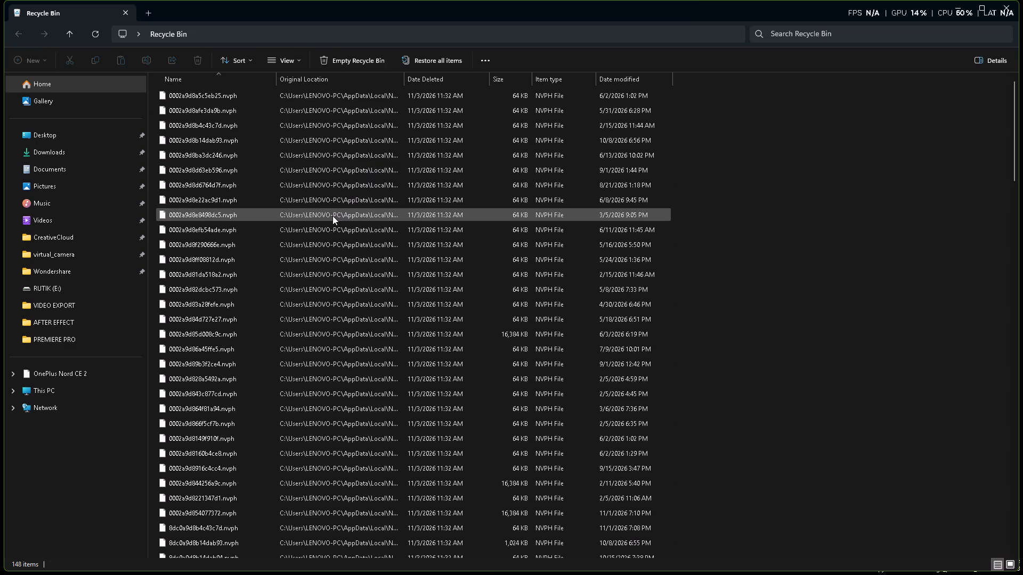
key("ctrl+a")
key("Delete")
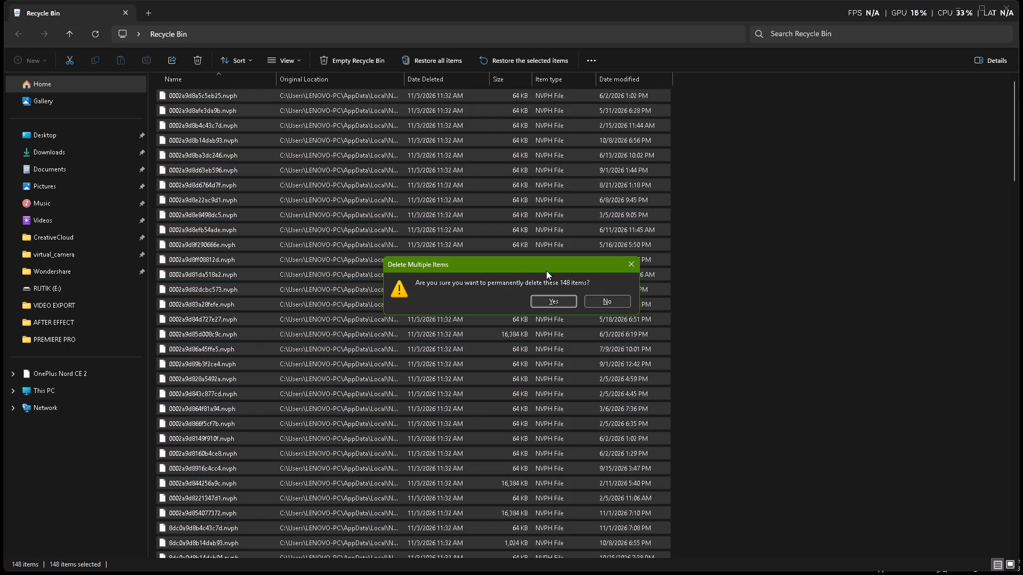
left_click(560, 303)
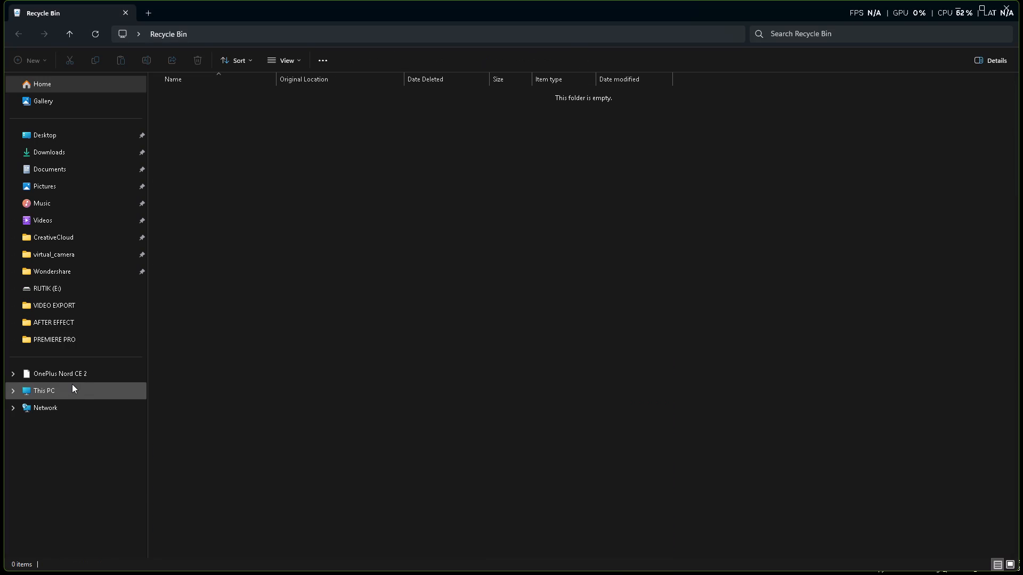
Check the drives' free space in This PC and close the window.
left_click(72, 384)
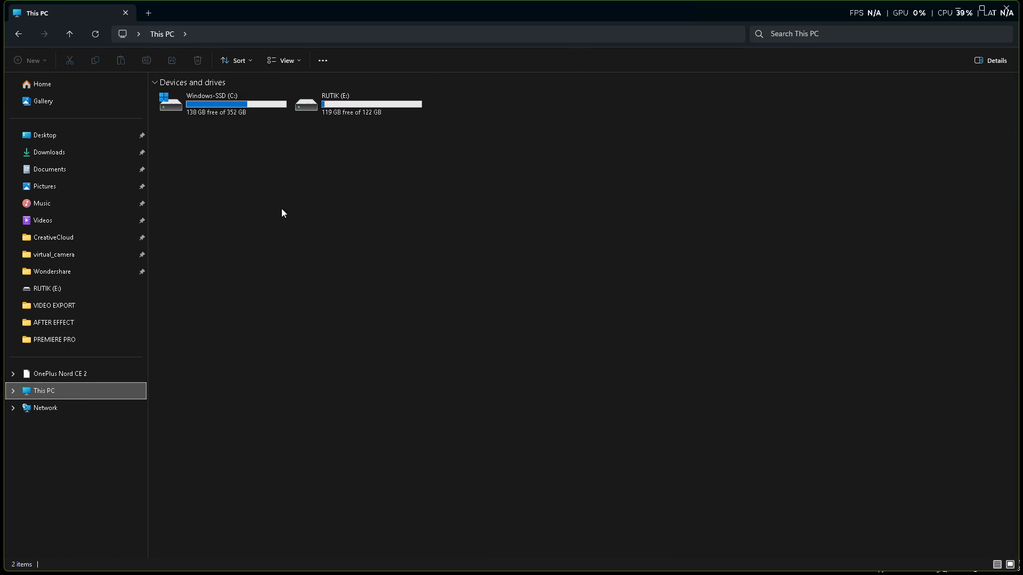
left_click(1003, 4)
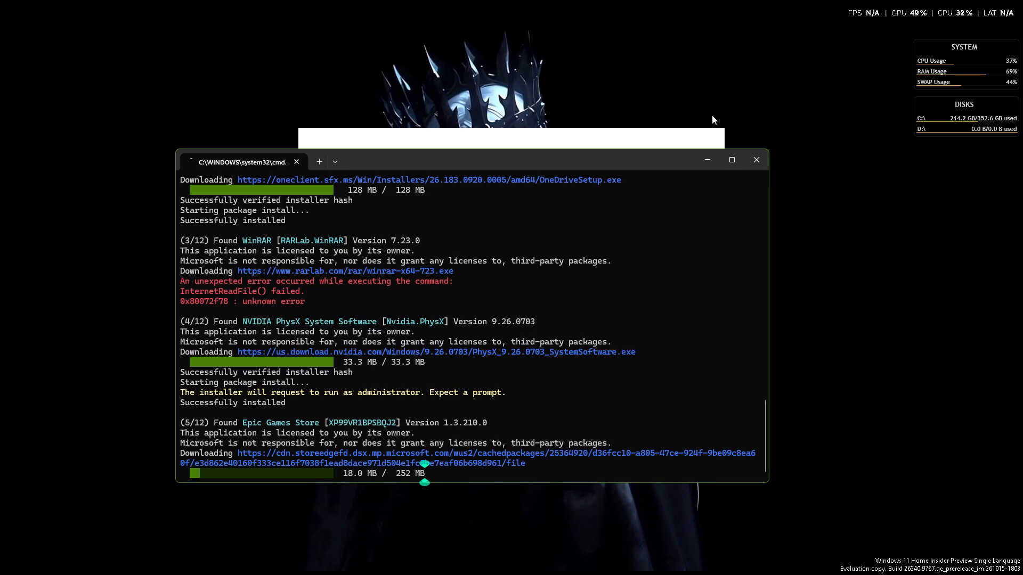
Switch to the Brave browser and look through the Pexels "empty mountain" video results for a suitable replacement landscape.
key("b")
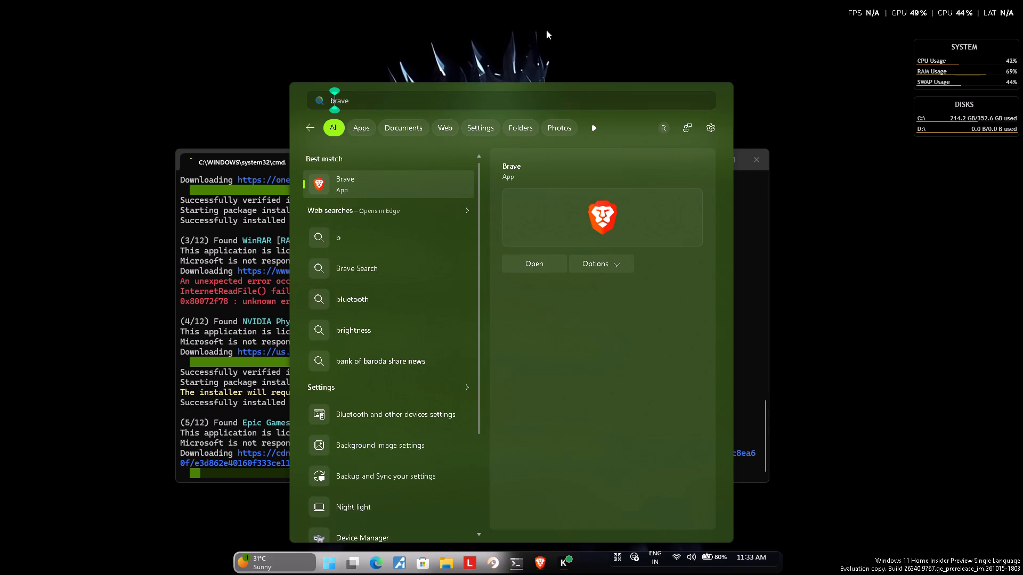
left_click(713, 214)
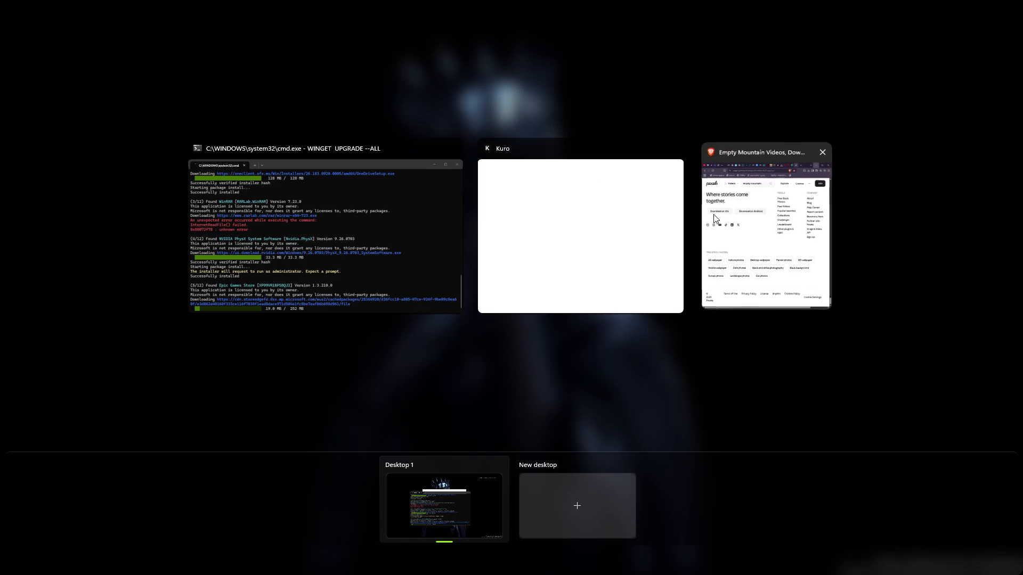
left_click(474, 11)
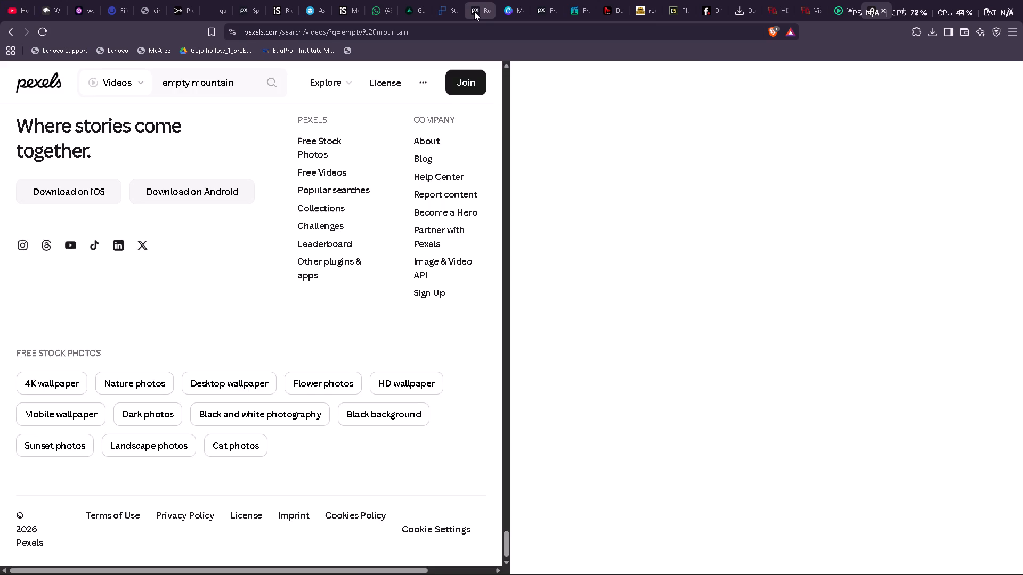
scroll(548, 282, "down", 3)
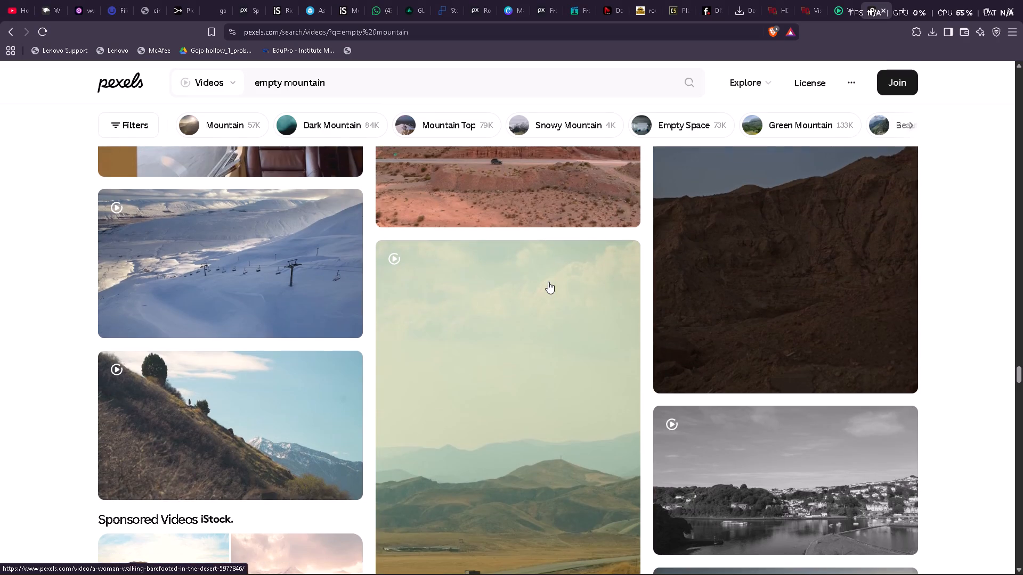
scroll(548, 282, "down", 5)
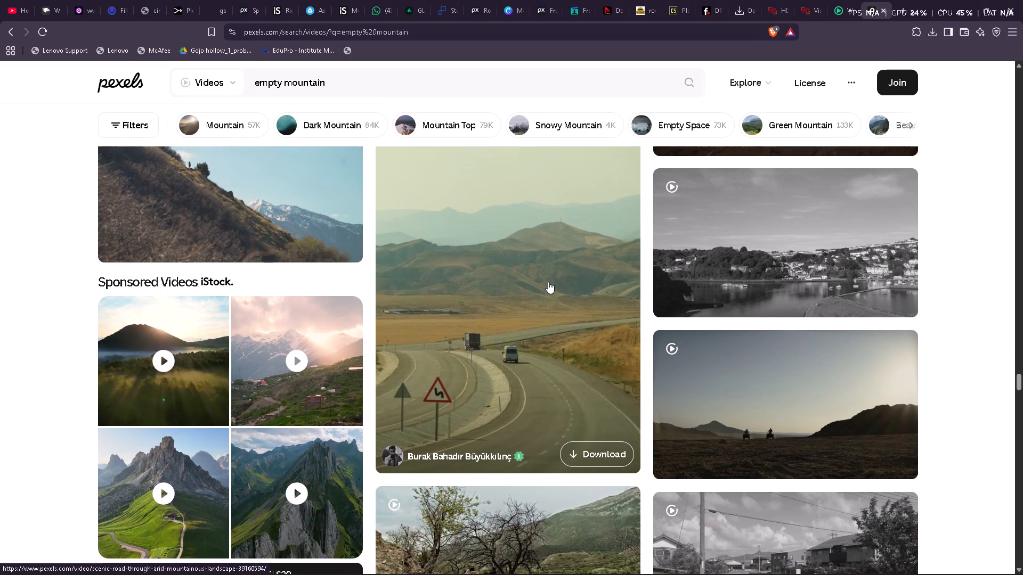
scroll(548, 282, "down", 3)
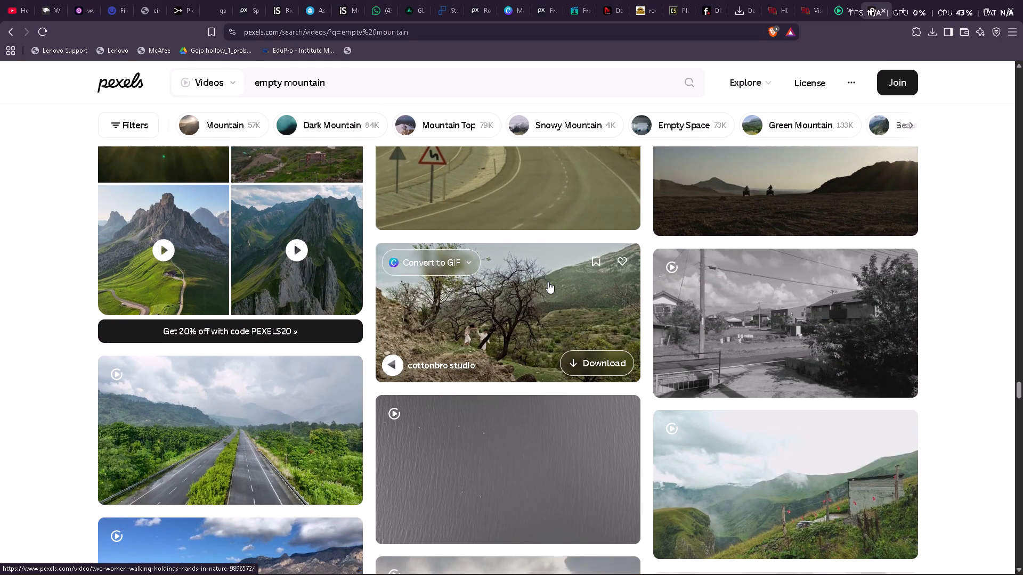
scroll(548, 282, "down", 6)
scroll(548, 282, "up", 2)
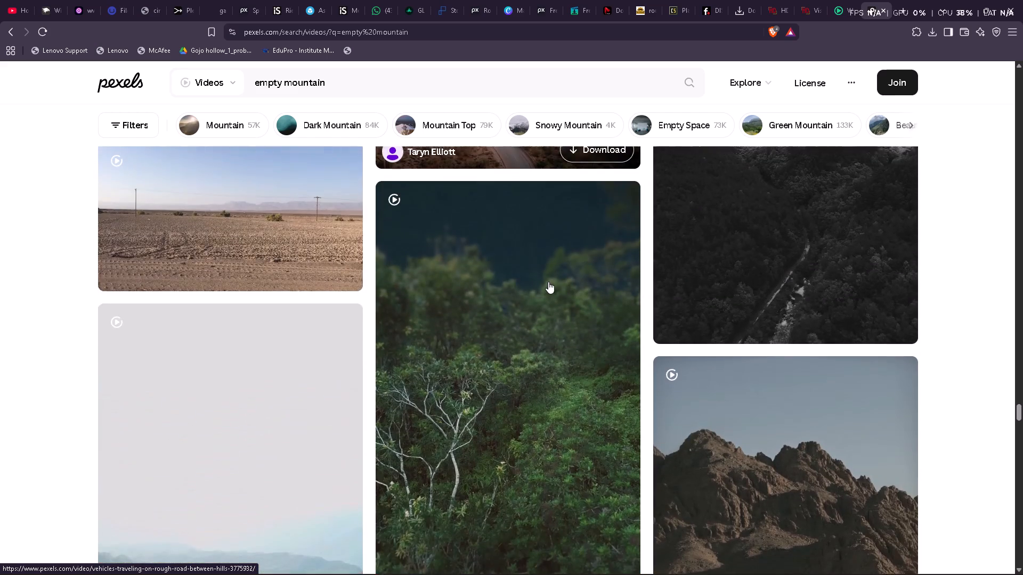
scroll(548, 282, "up", 1)
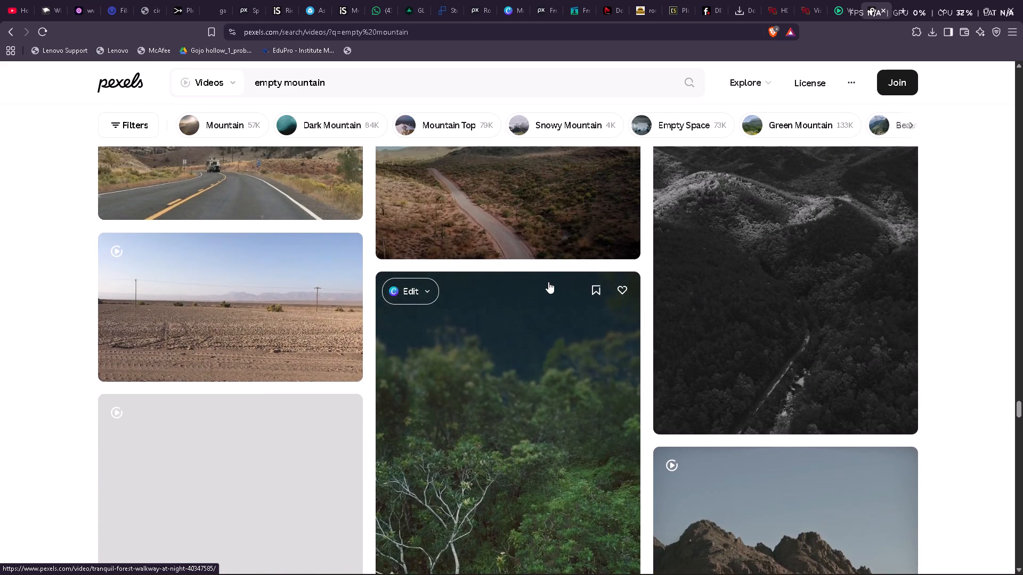
scroll(548, 282, "down", 3)
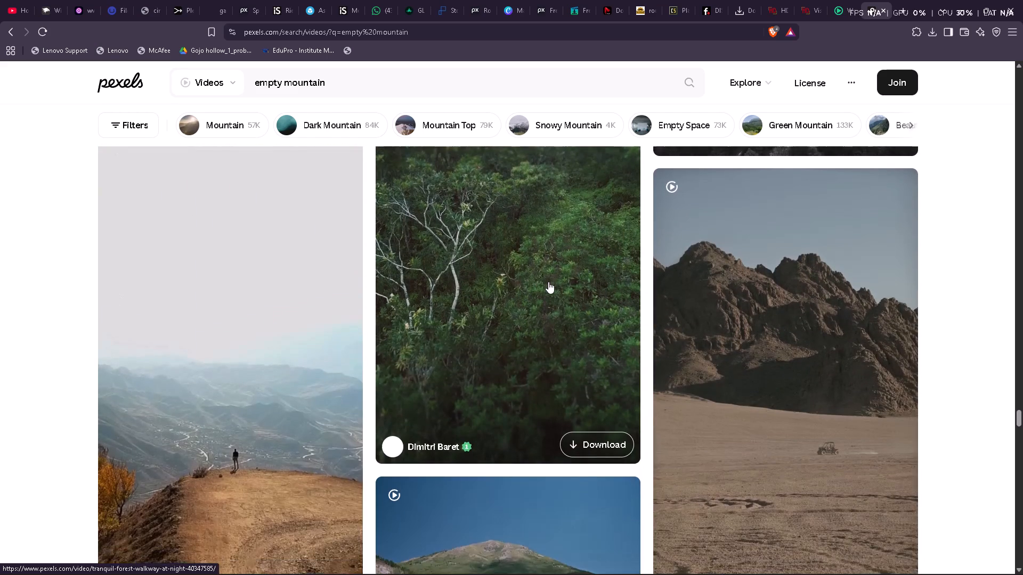
scroll(548, 282, "down", 8)
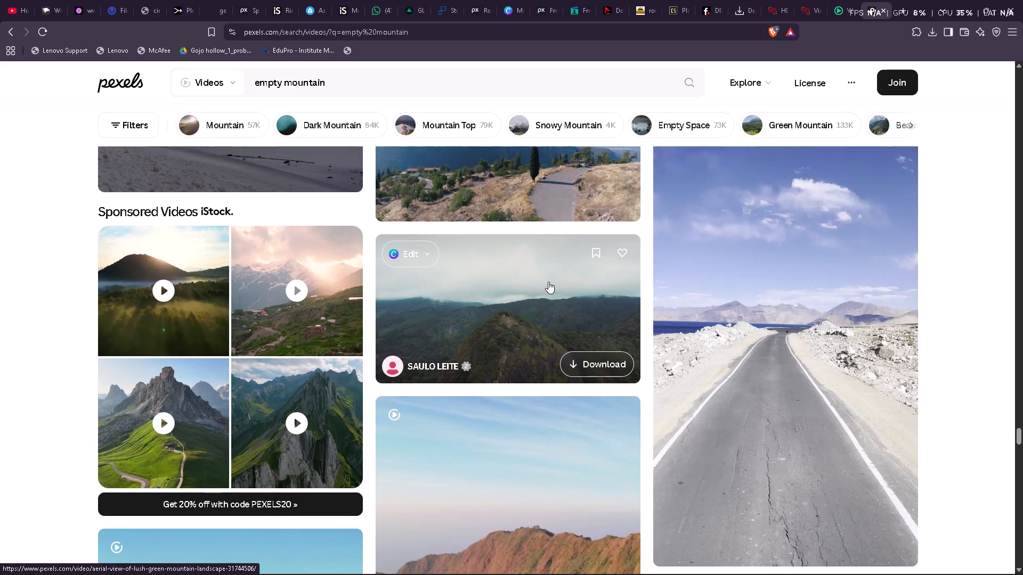
scroll(548, 282, "up", 6)
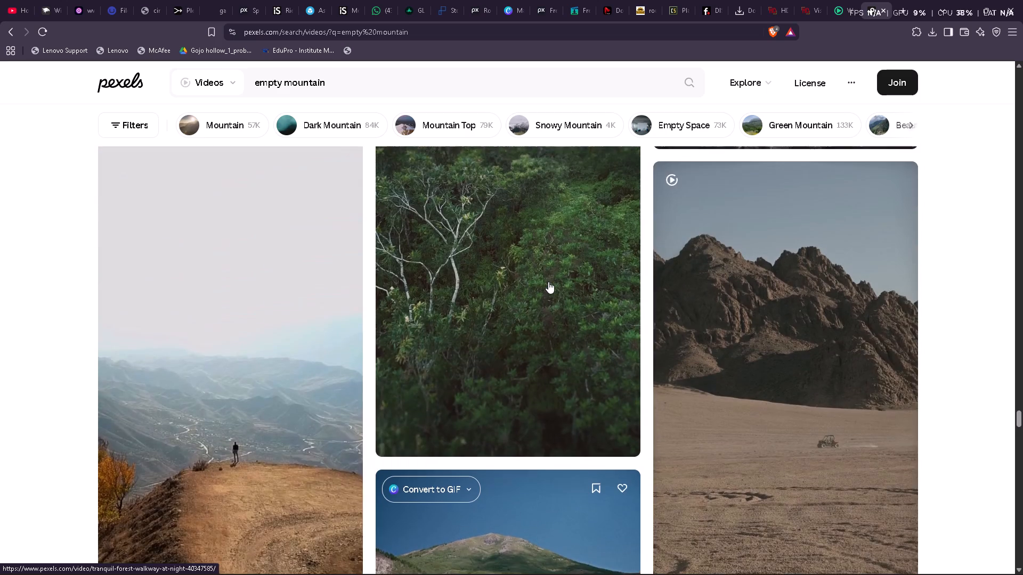
scroll(548, 282, "up", 5)
Open the flat desert clip with utility poles, examine its similar videos for a matching landscape, and close the clip.
left_click(267, 249)
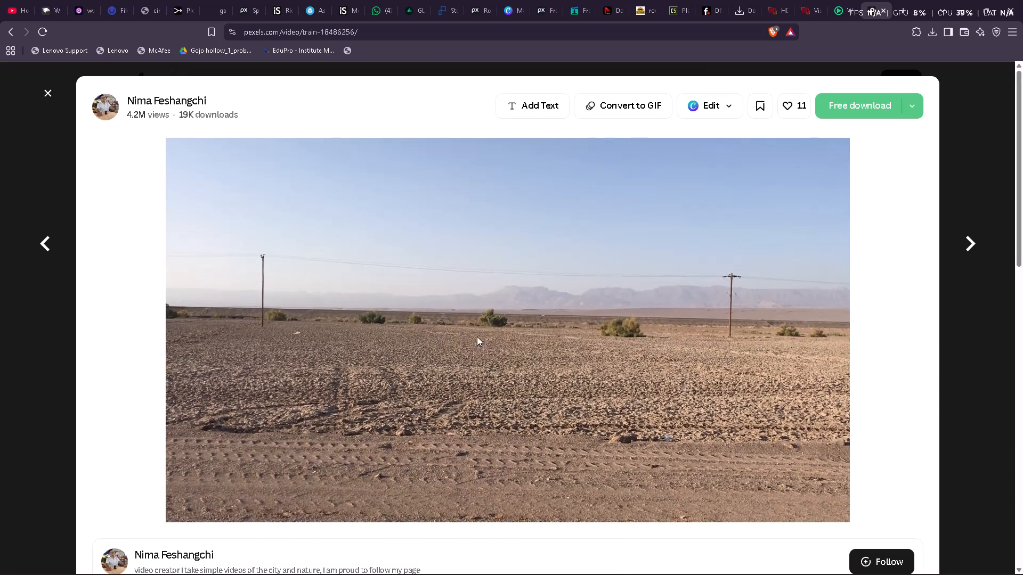
scroll(619, 425, "down", 7)
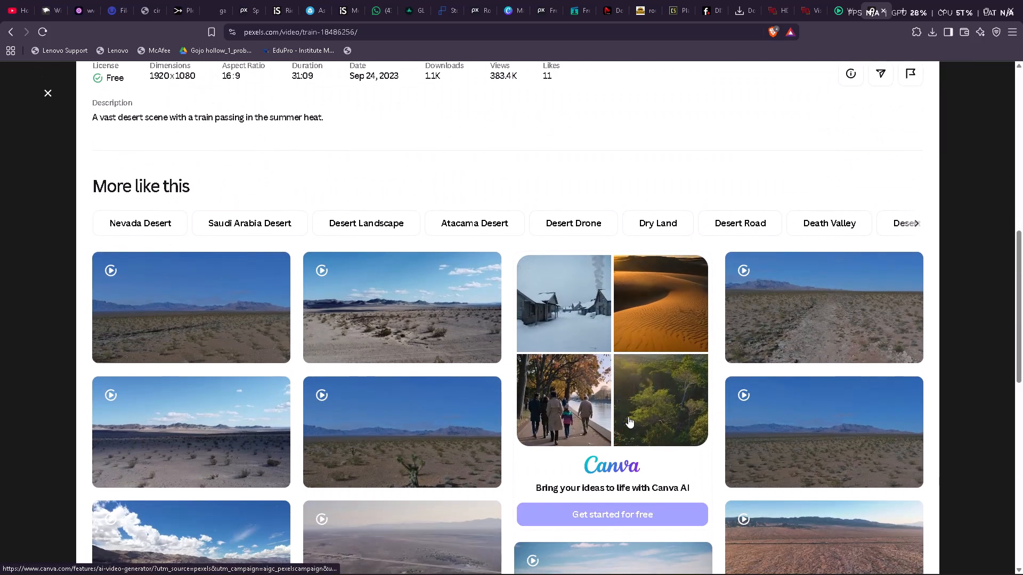
scroll(628, 416, "down", 1)
scroll(659, 384, "down", 2)
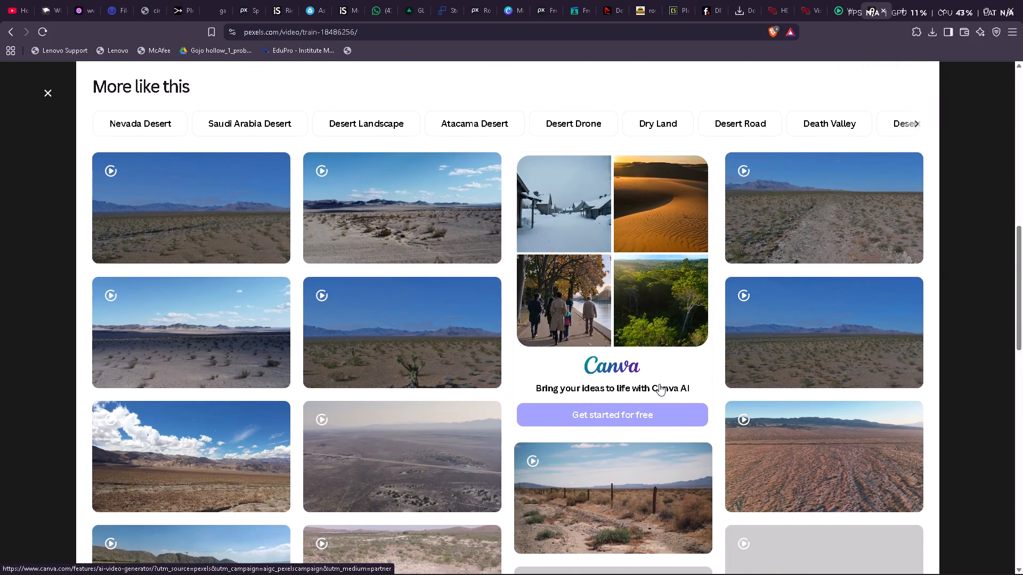
scroll(659, 384, "down", 3)
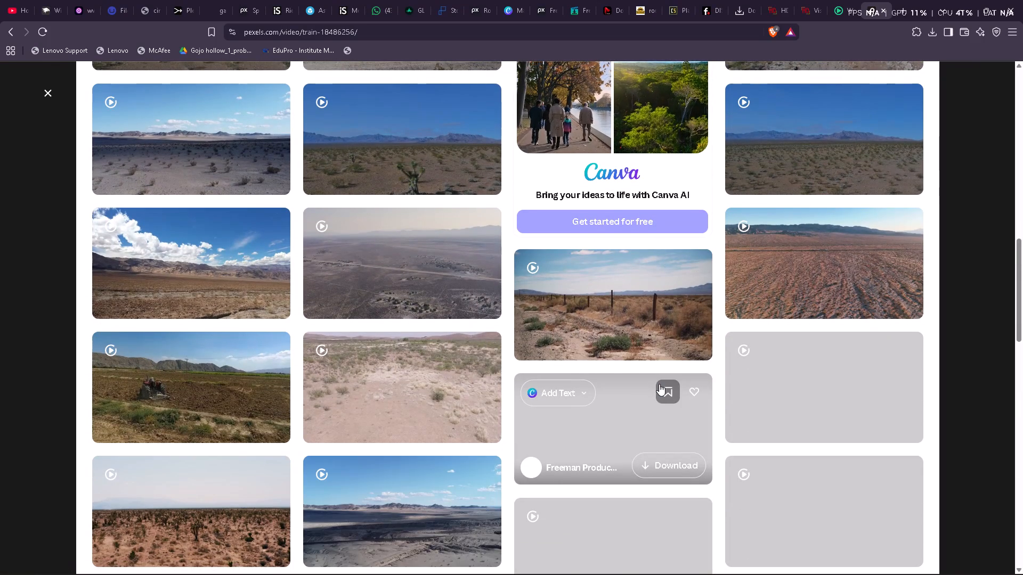
scroll(659, 384, "down", 1)
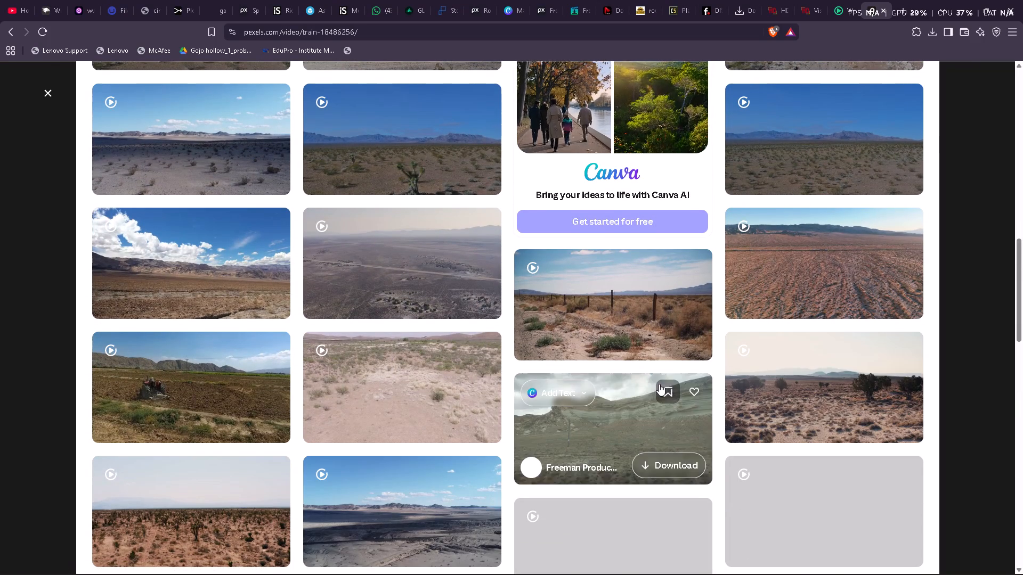
scroll(659, 384, "down", 5)
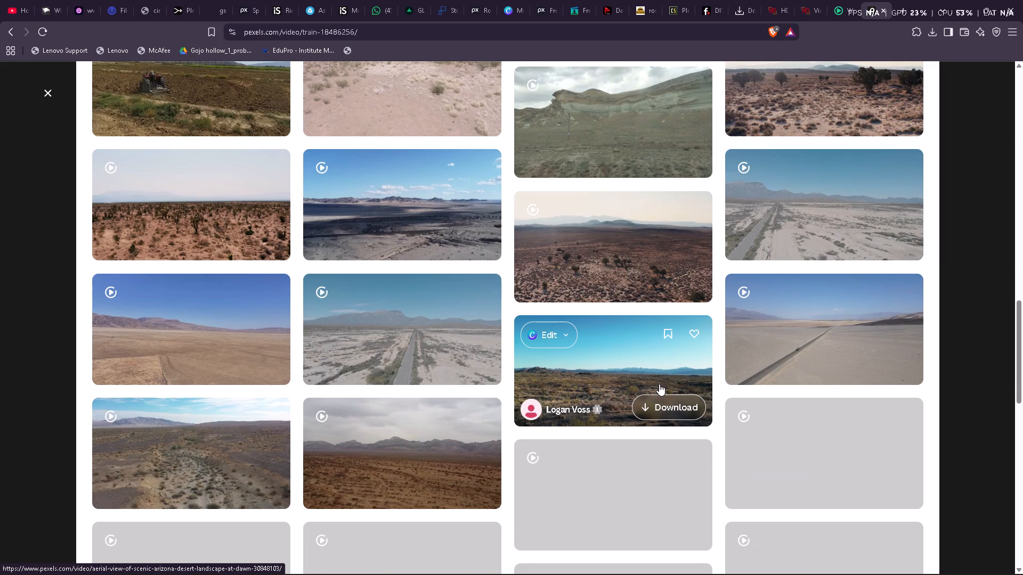
scroll(659, 384, "down", 3)
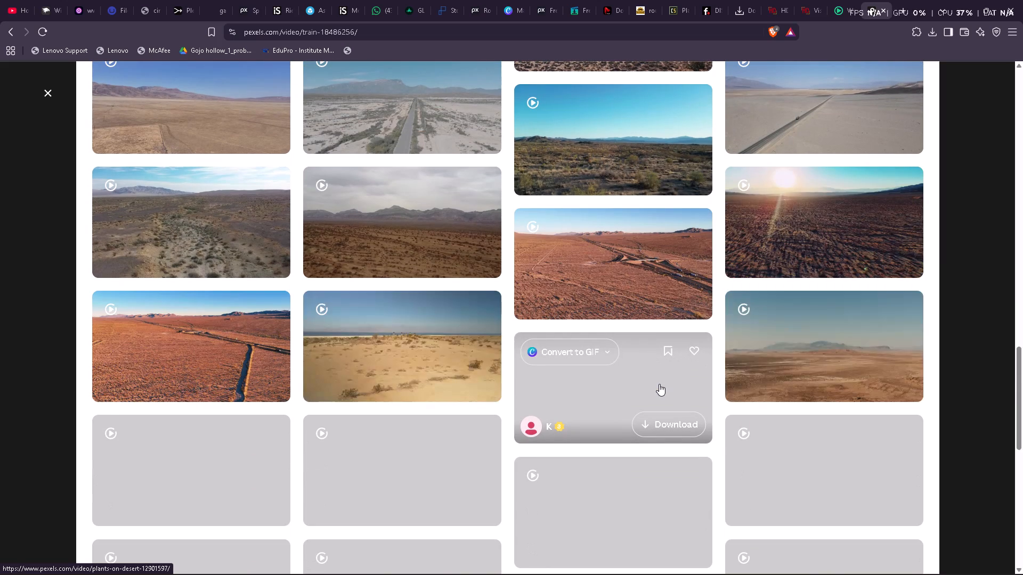
scroll(659, 384, "down", 3)
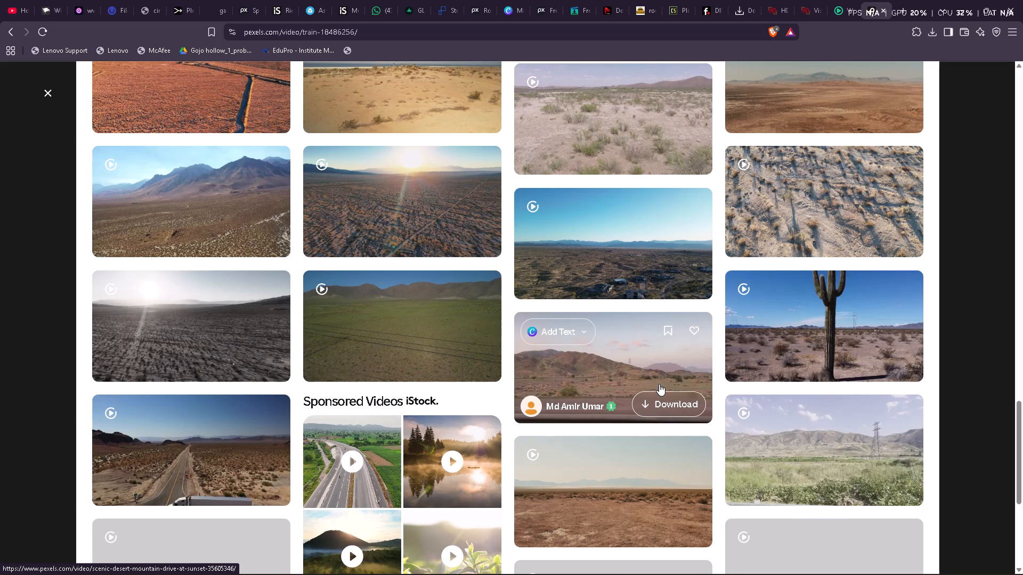
scroll(659, 384, "down", 3)
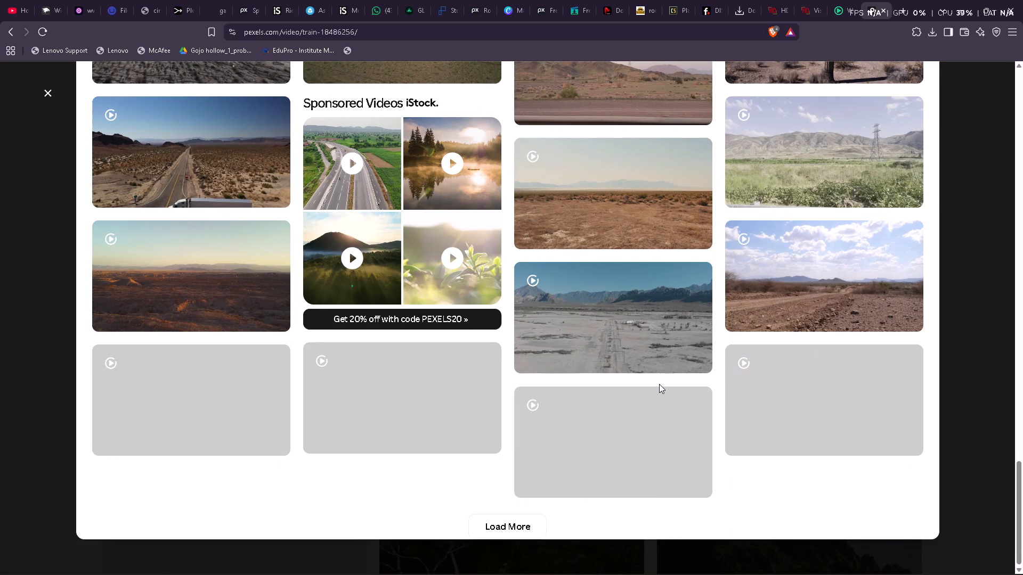
scroll(659, 384, "down", 2)
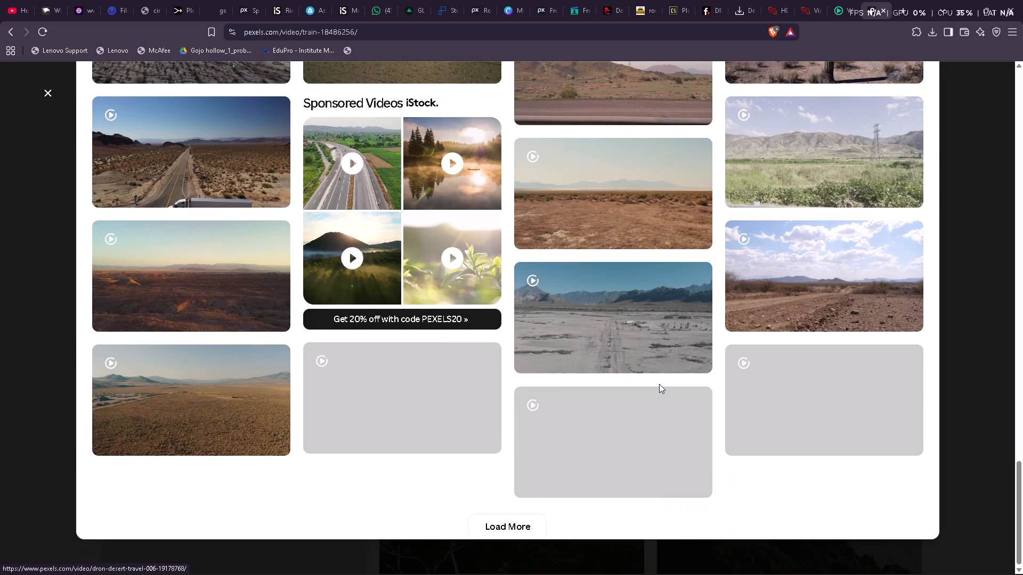
scroll(659, 384, "down", 2)
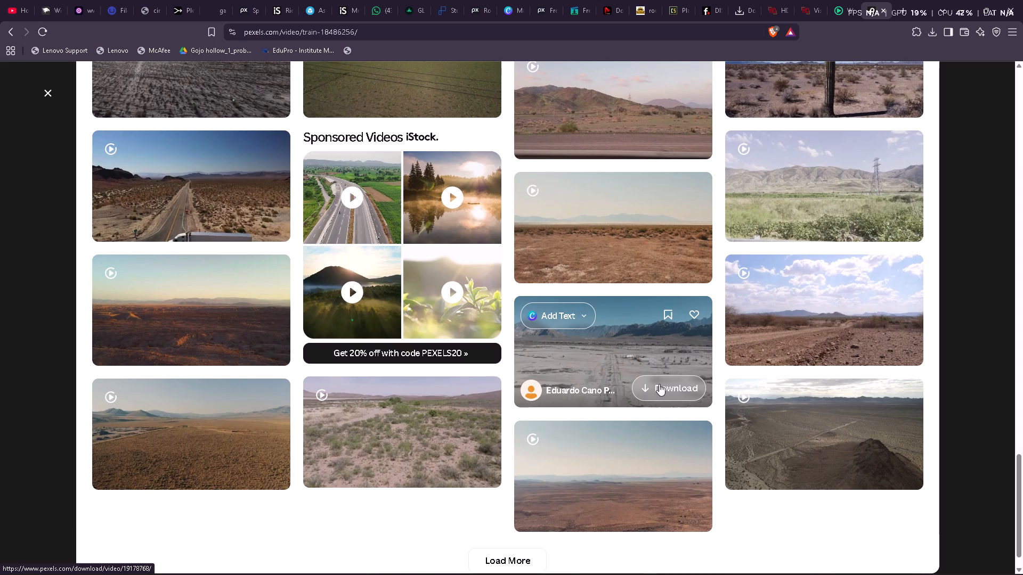
scroll(659, 384, "down", 2)
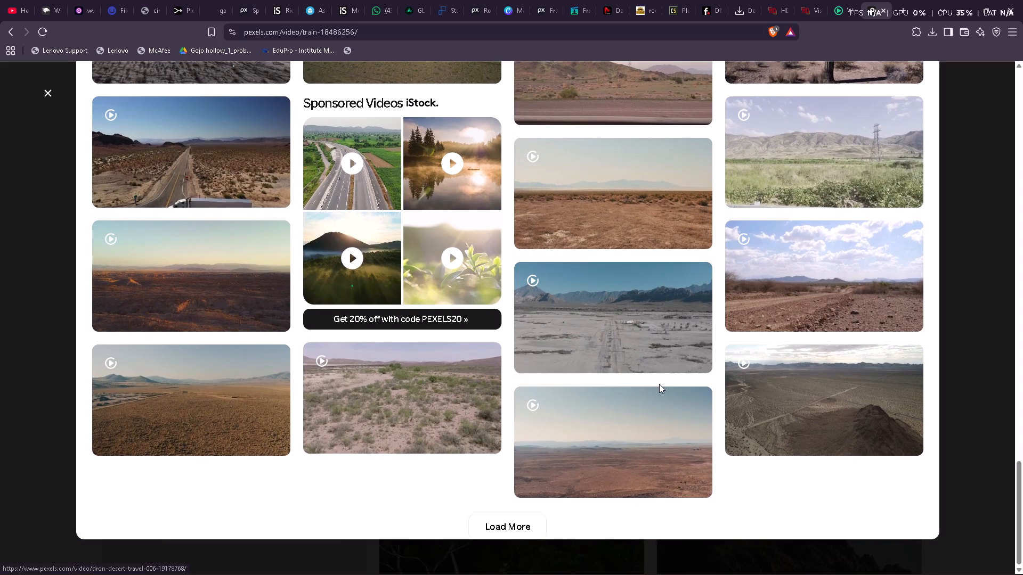
scroll(659, 384, "down", 1)
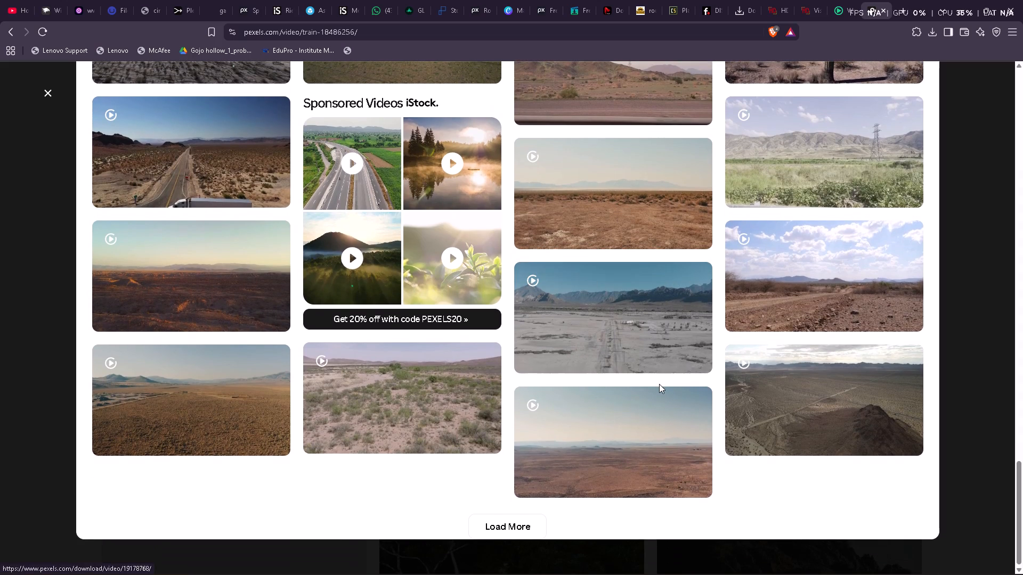
scroll(659, 384, "down", 1)
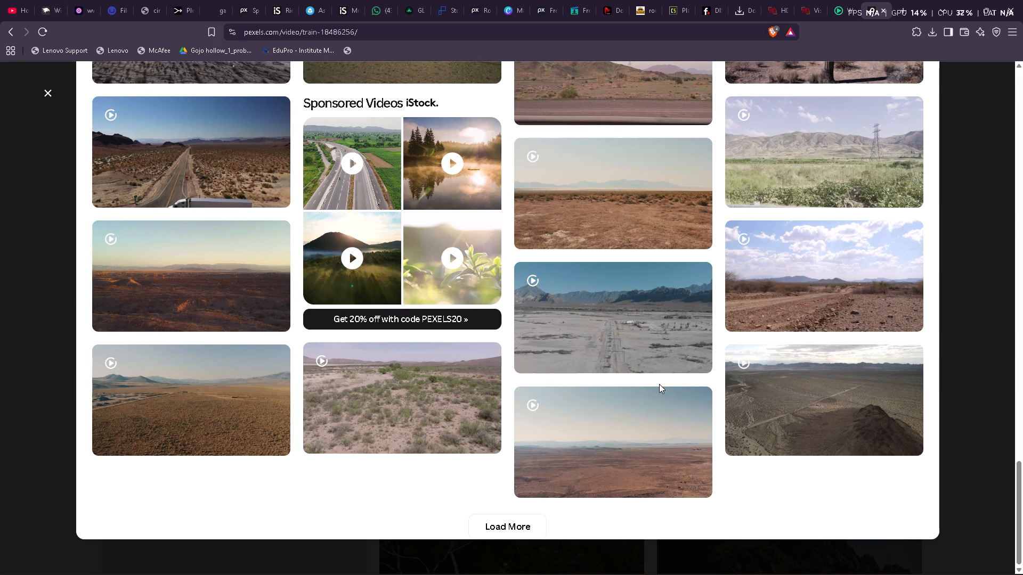
scroll(659, 384, "up", 14)
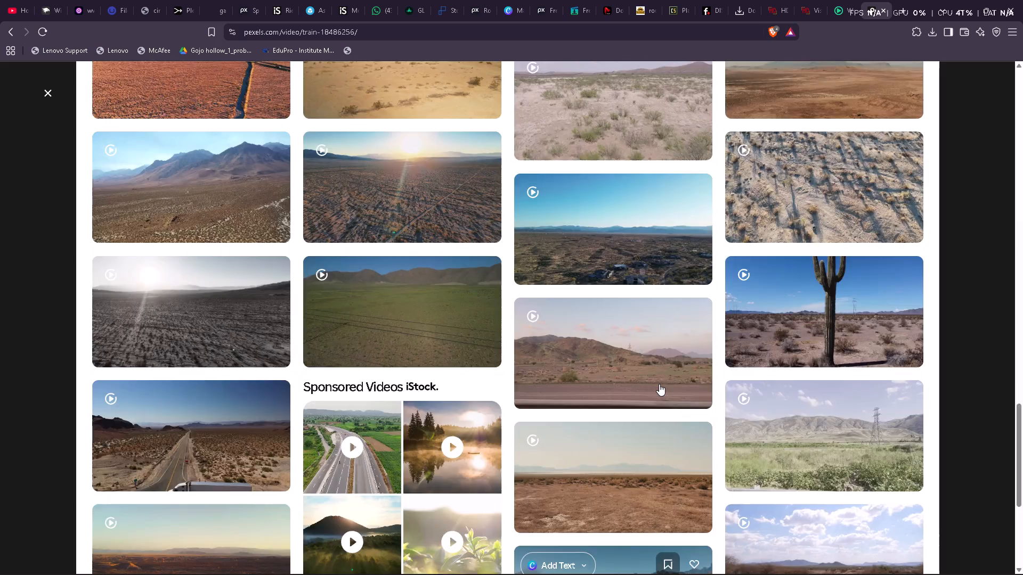
scroll(659, 384, "up", 8)
scroll(659, 384, "up", 14)
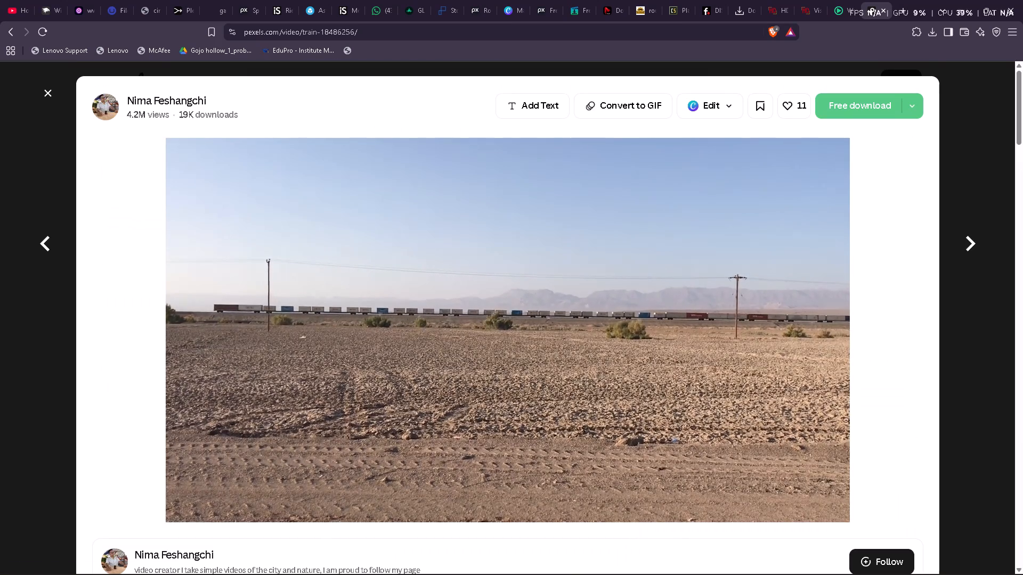
left_click(47, 88)
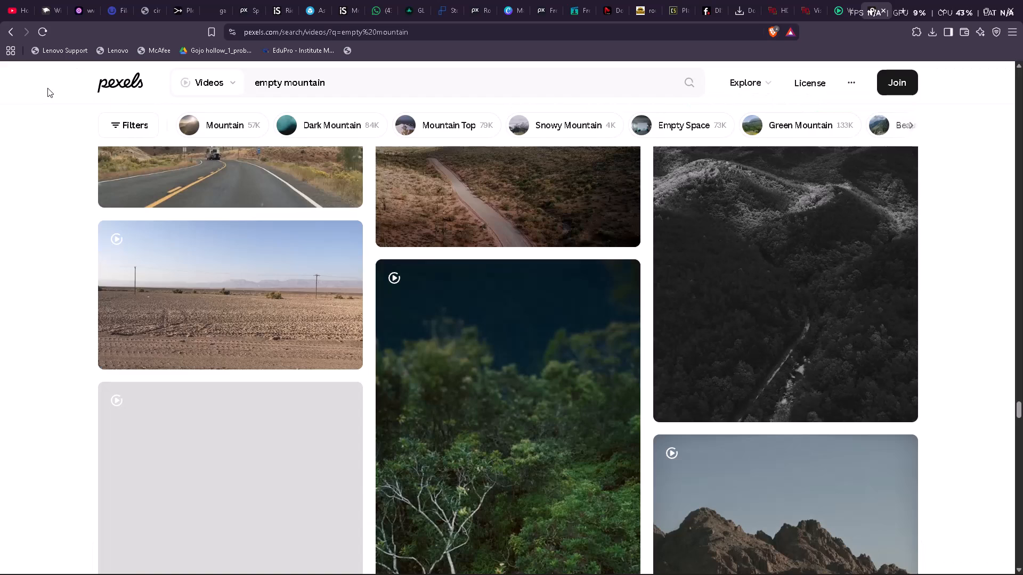
Look further down the "empty mountain" video results for another candidate landscape clip.
scroll(296, 287, "down", 8)
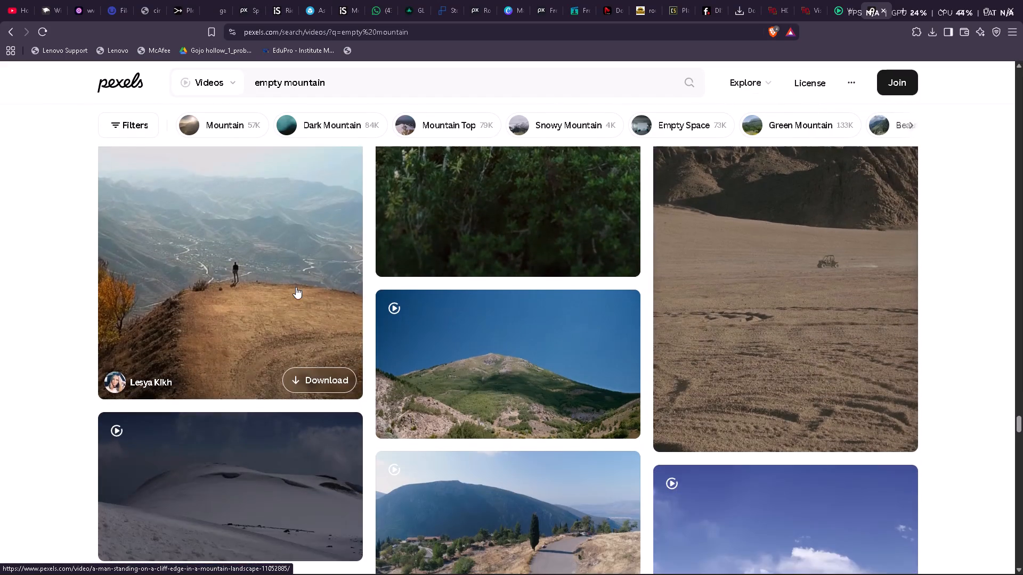
scroll(296, 287, "down", 7)
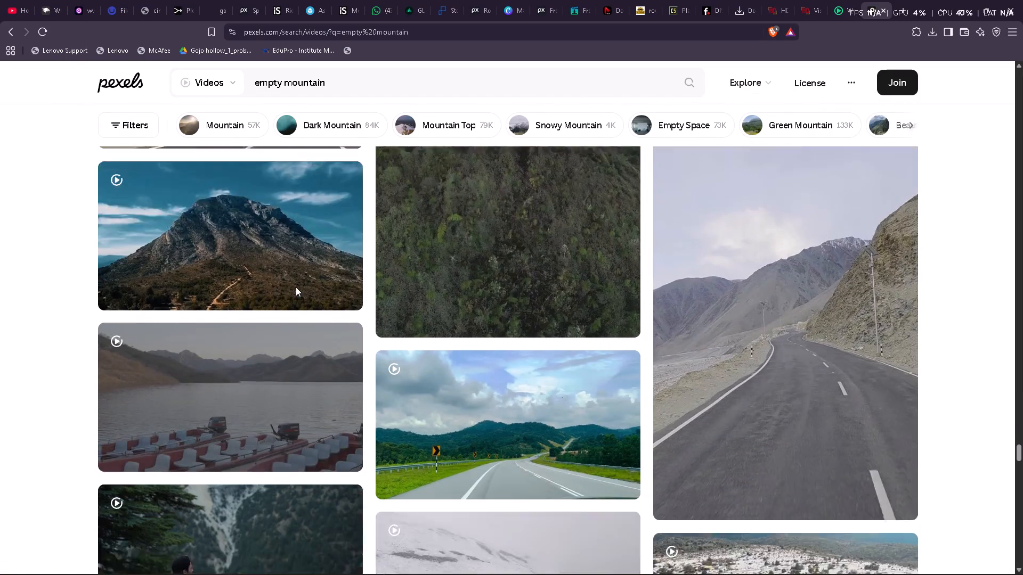
scroll(296, 287, "down", 6)
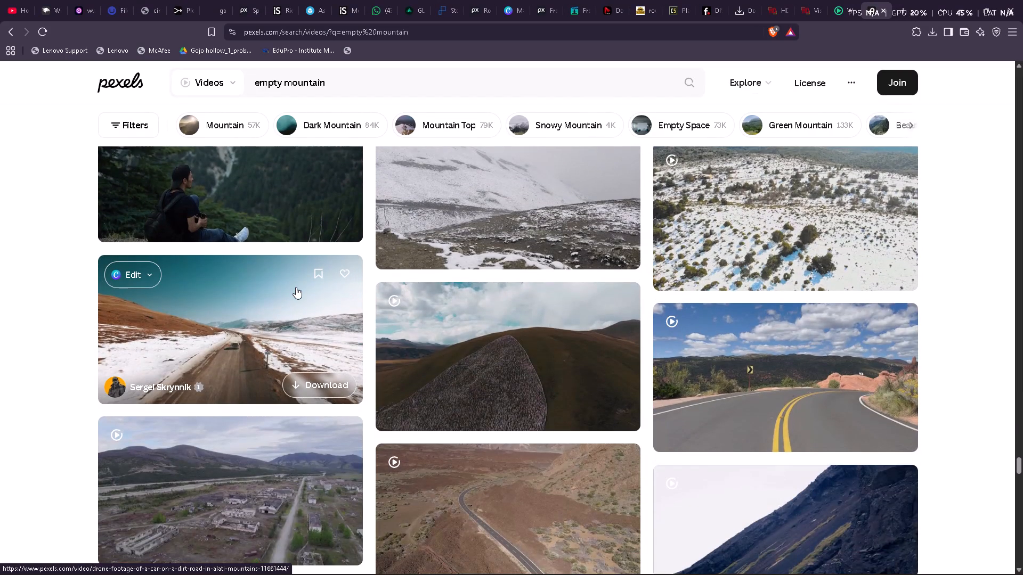
scroll(296, 287, "down", 5)
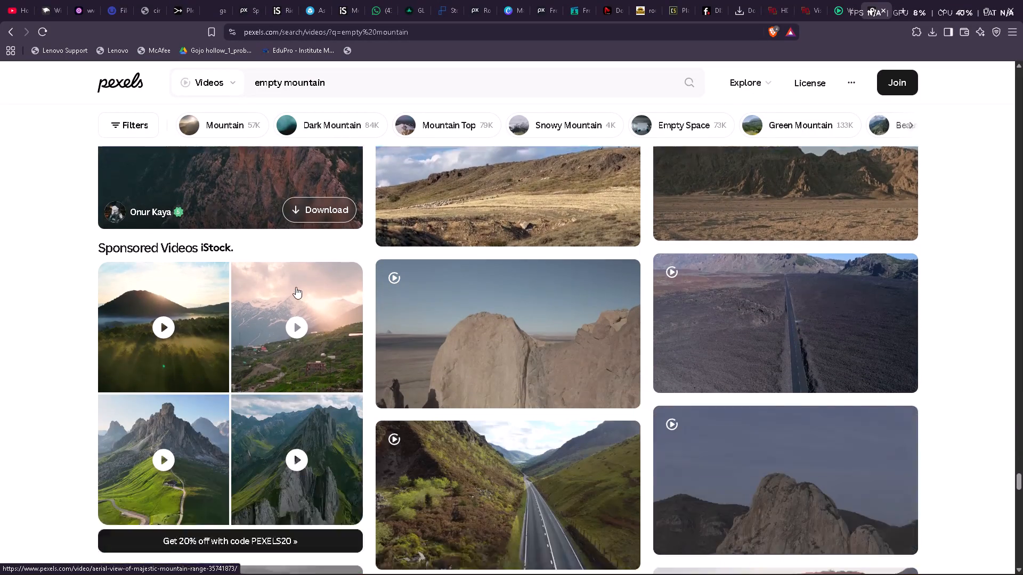
scroll(296, 287, "down", 5)
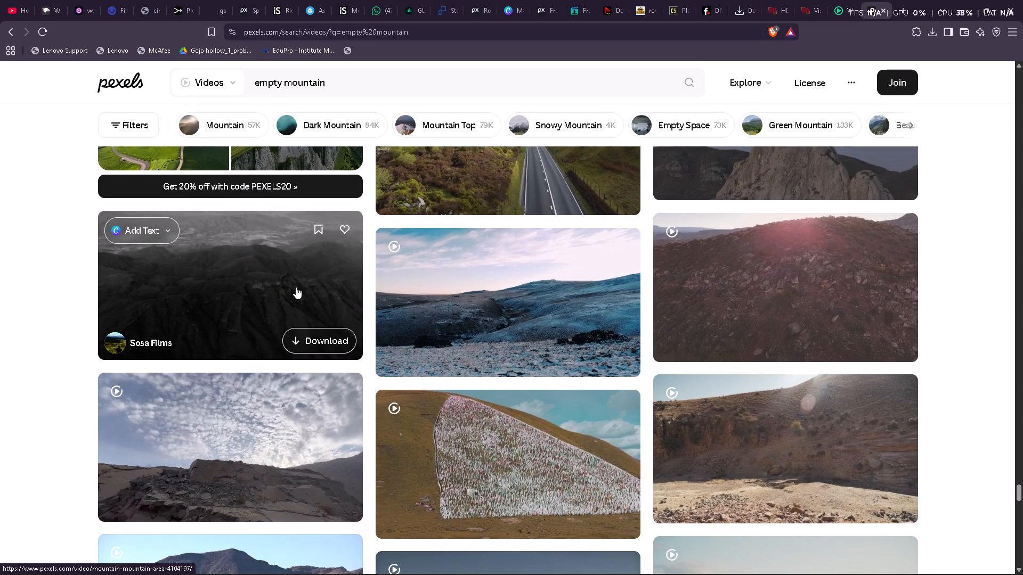
Open the snow-dusted hills clip under the pink cloudy sky and look through its similar videos for a better landscape.
left_click(485, 282)
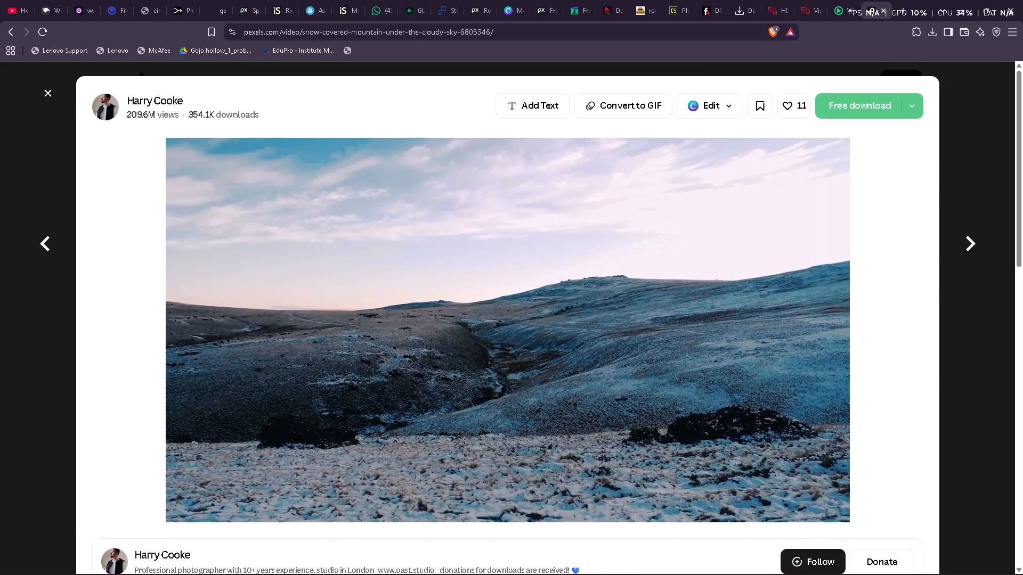
scroll(596, 402, "down", 2)
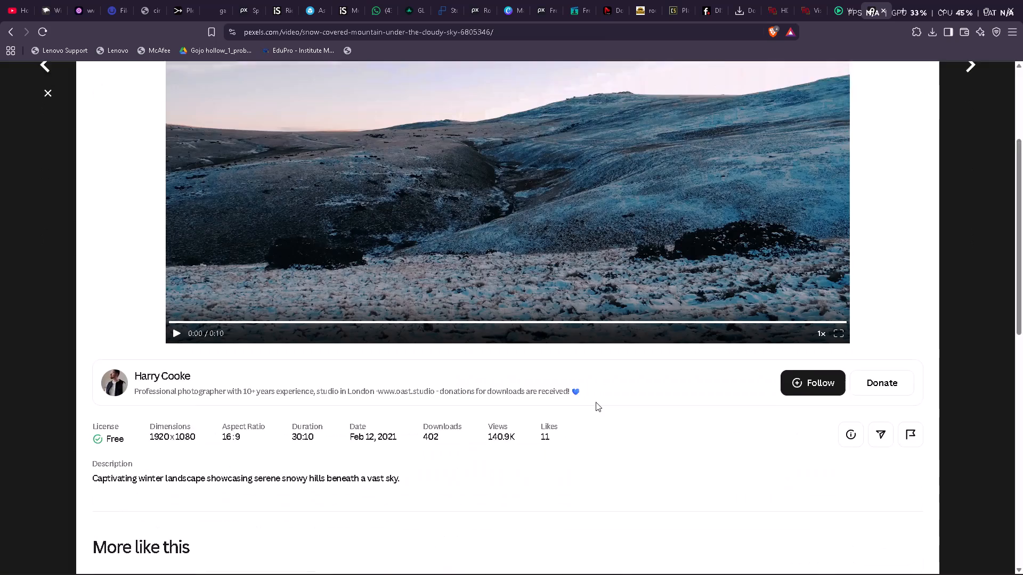
scroll(596, 402, "down", 6)
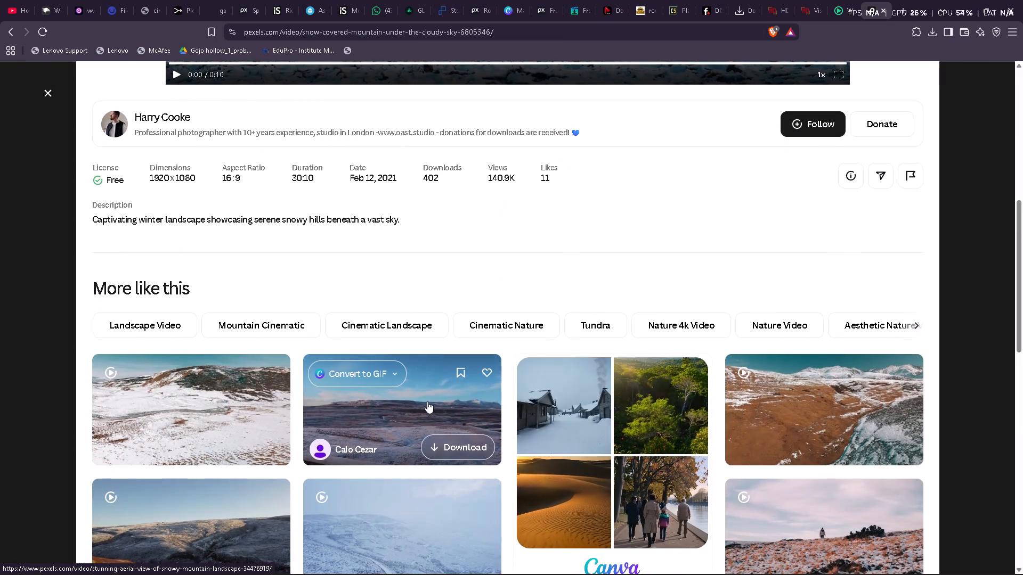
scroll(427, 401, "down", 3)
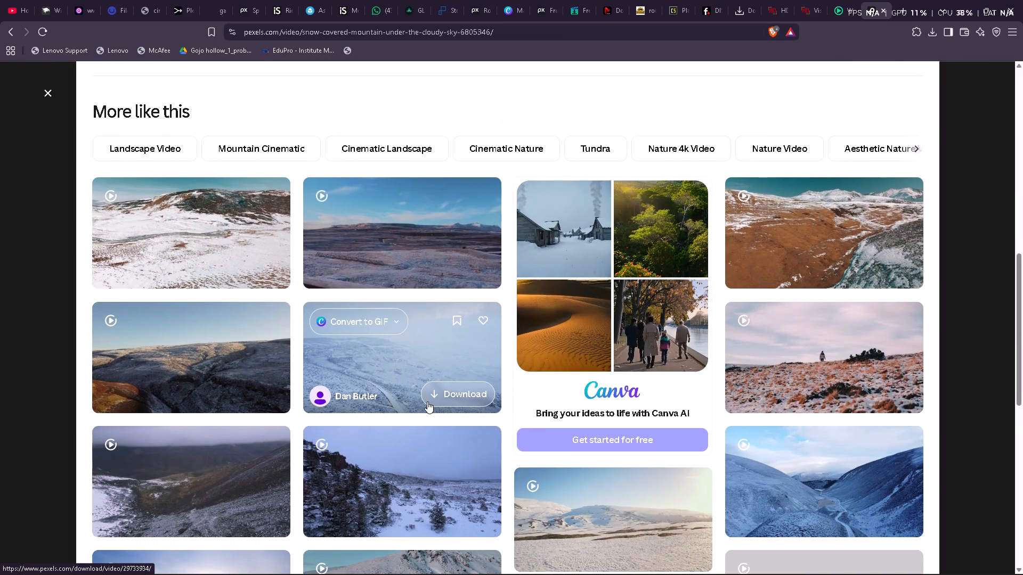
scroll(427, 401, "down", 2)
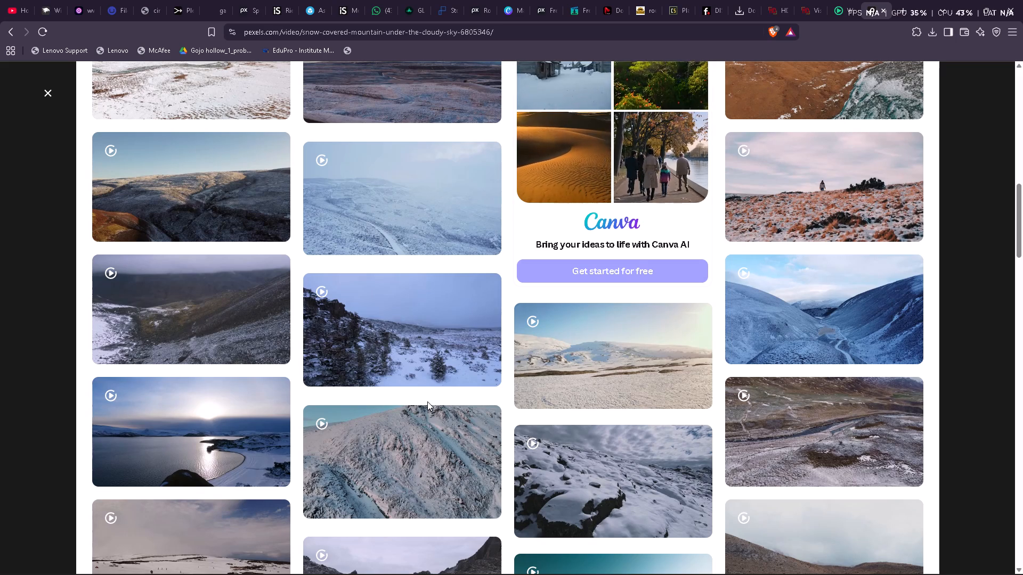
scroll(427, 401, "down", 3)
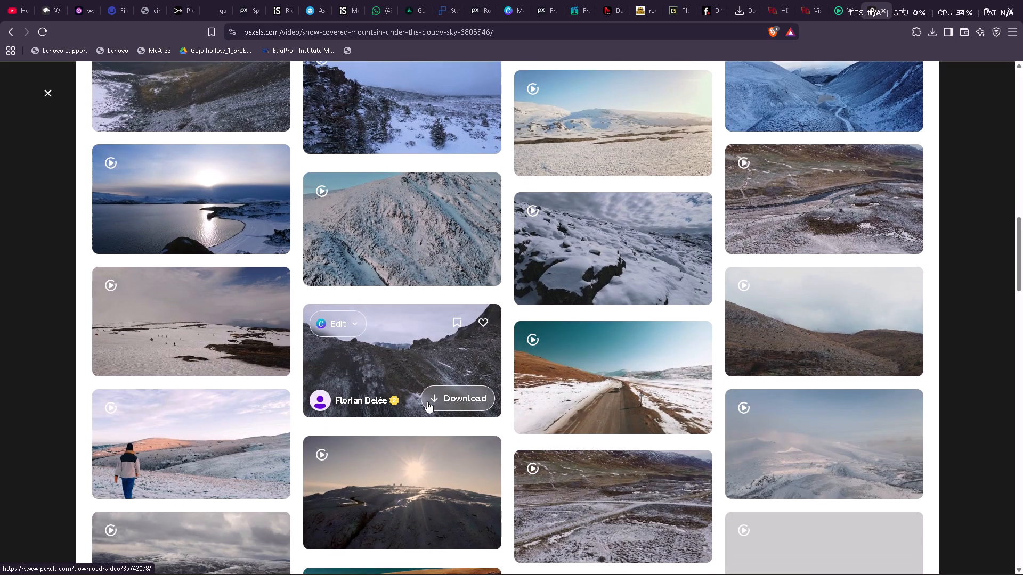
scroll(427, 401, "down", 2)
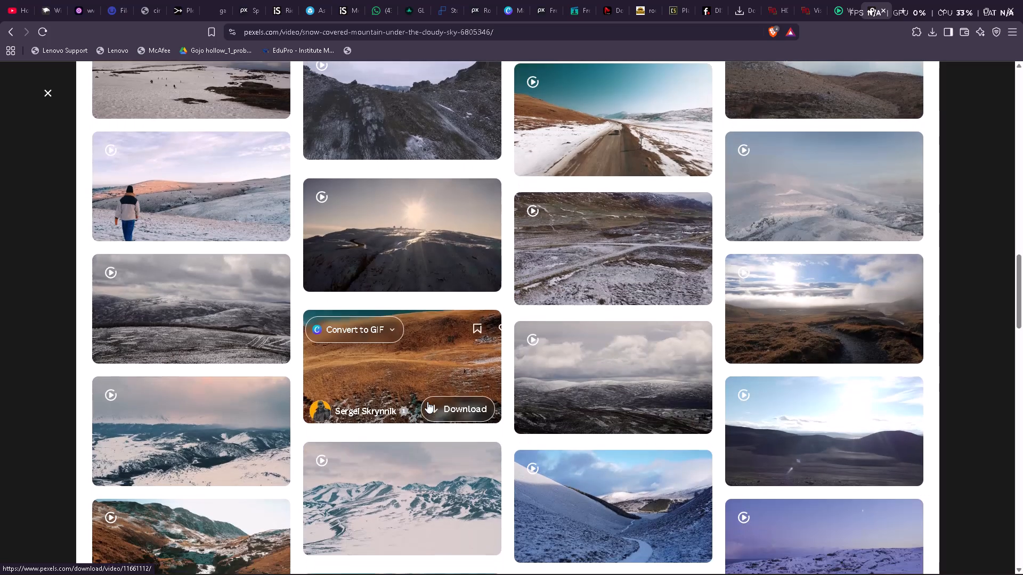
scroll(427, 401, "down", 1)
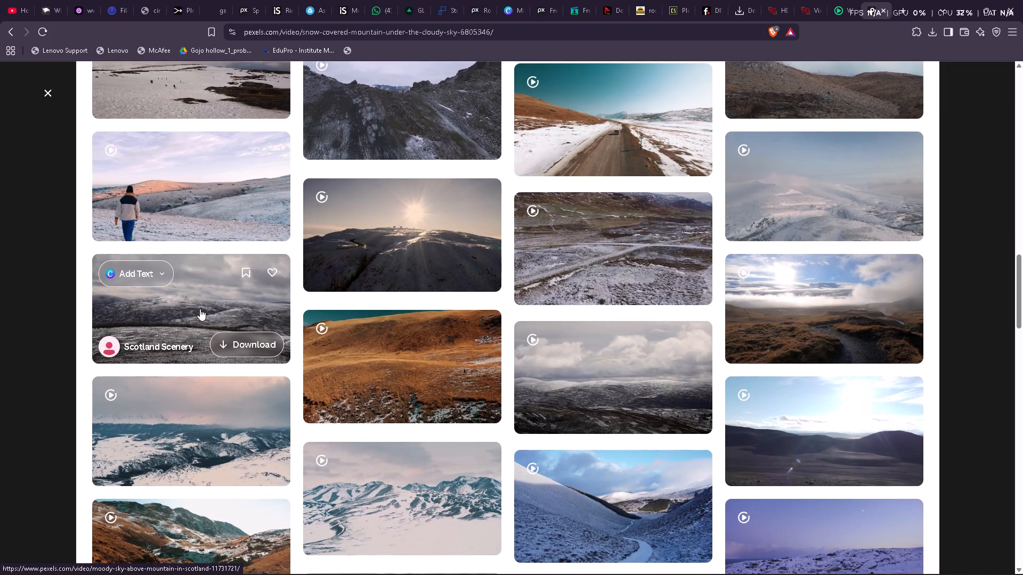
Open the moody-sky Scottish mountain clip by Scotland Scenery and look through its similar videos for further candidates.
left_click(200, 309)
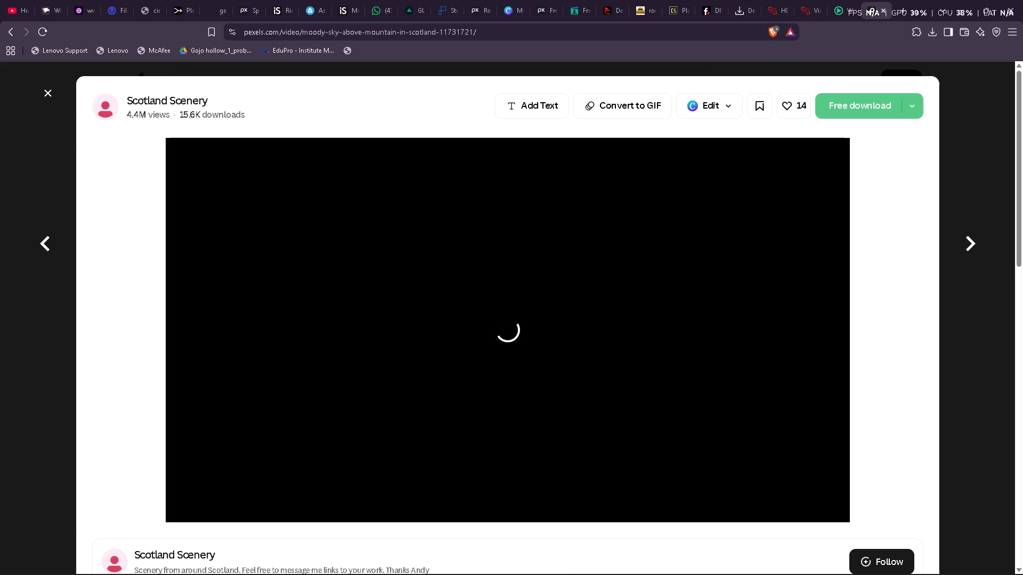
scroll(355, 367, "down", 8)
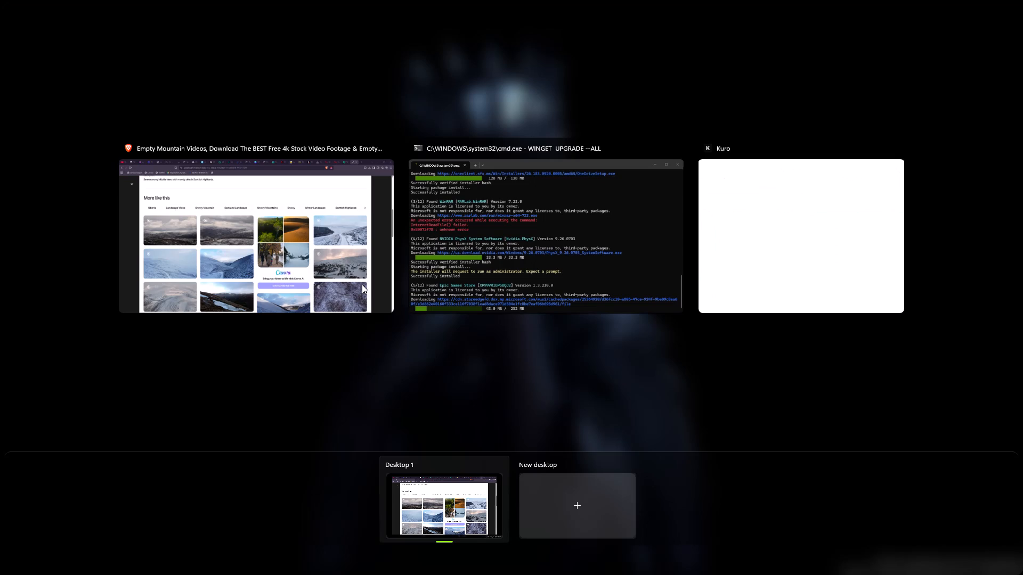
scroll(362, 284, "down", 1)
left_click(317, 274)
scroll(317, 274, "down", 1)
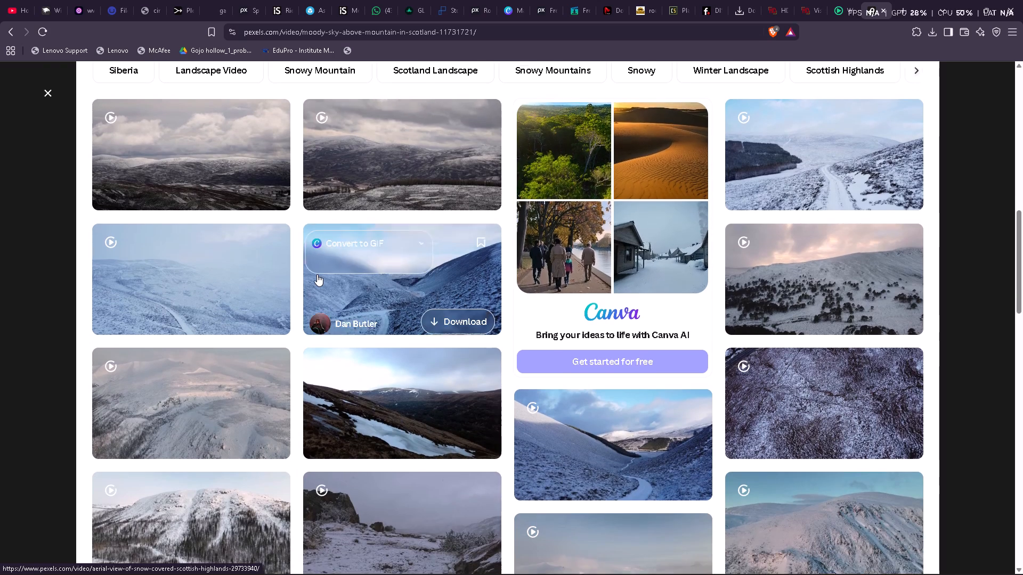
scroll(317, 274, "down", 4)
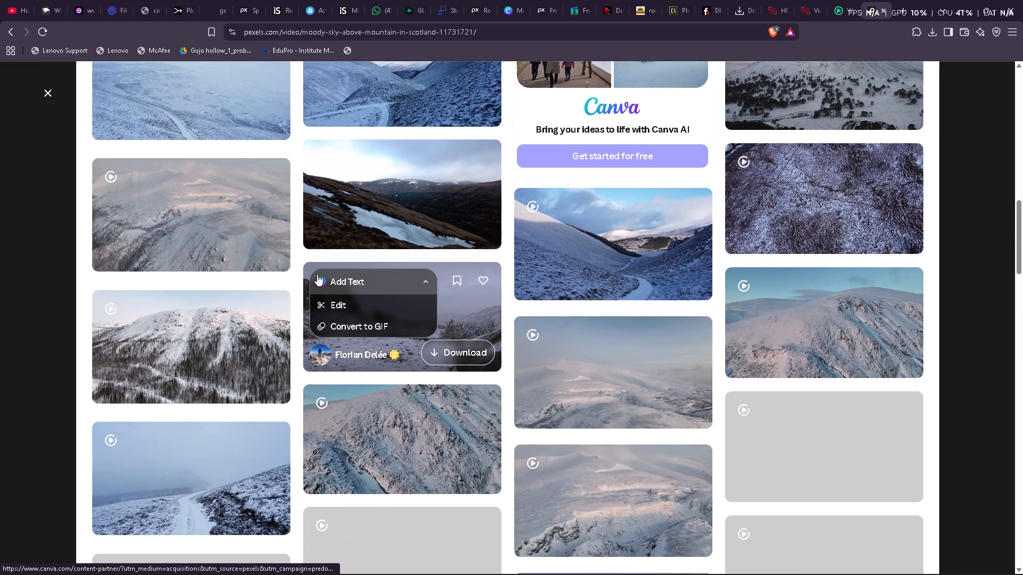
scroll(317, 274, "down", 4)
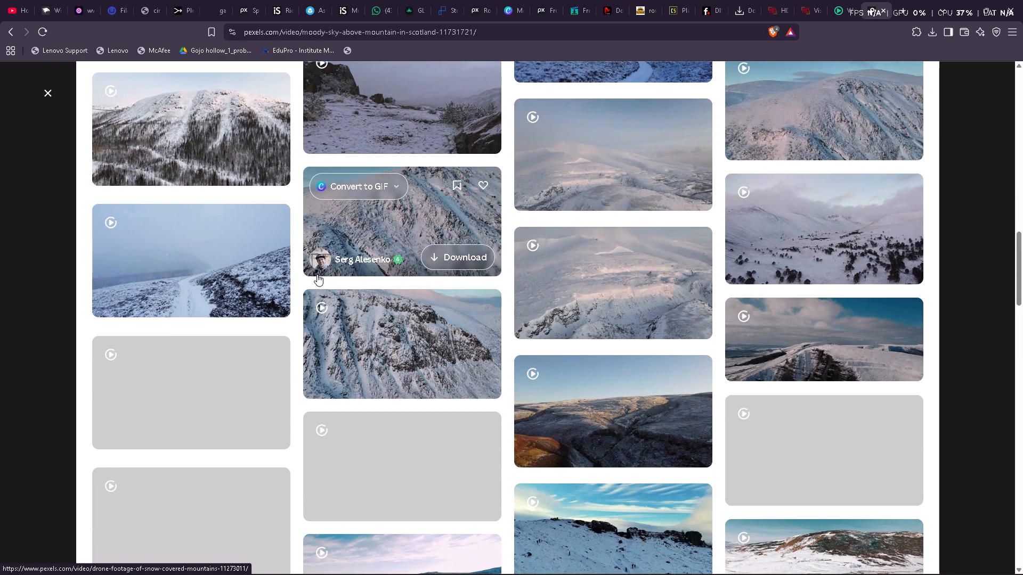
scroll(317, 274, "down", 3)
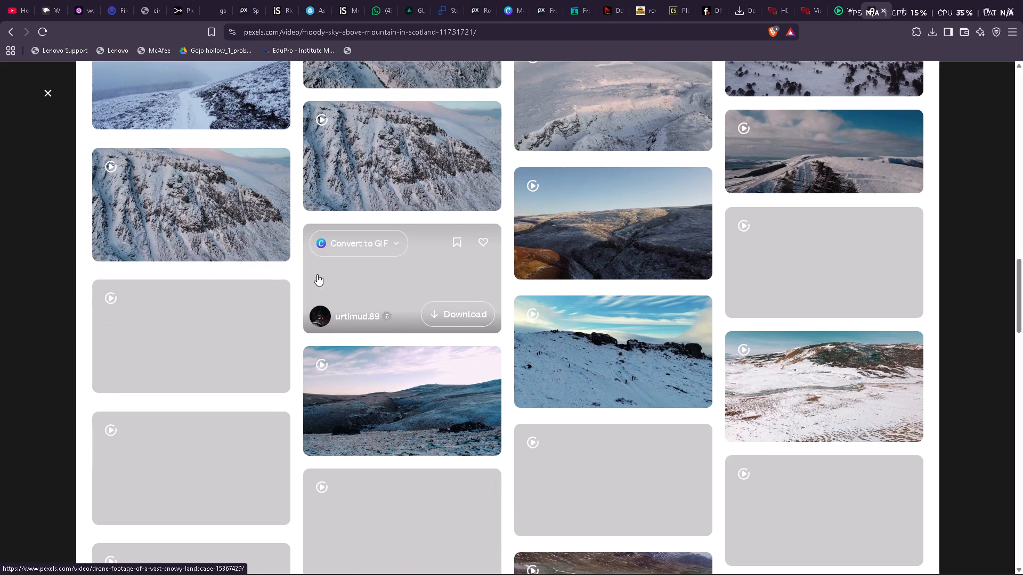
scroll(317, 274, "down", 3)
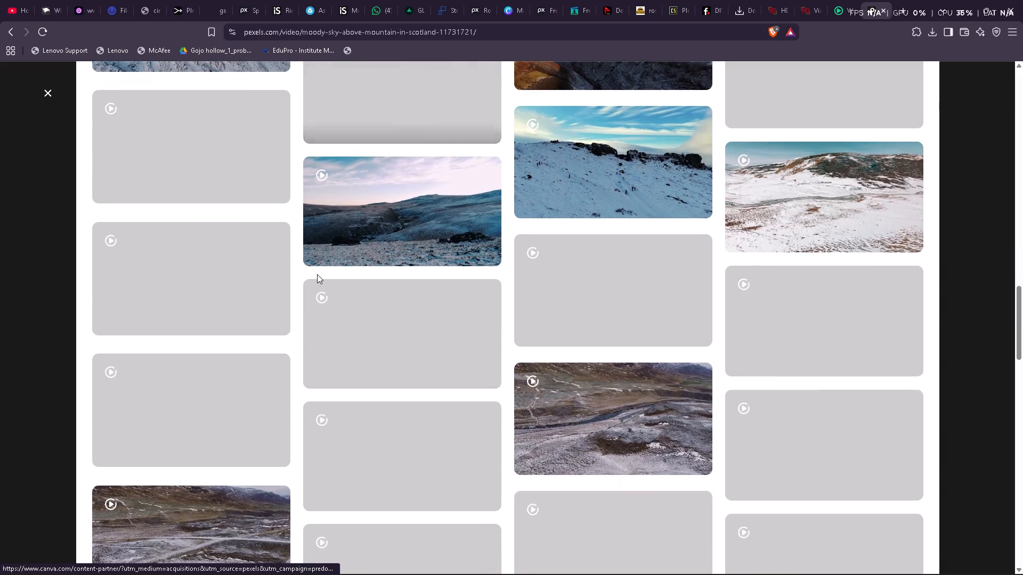
scroll(317, 274, "down", 3)
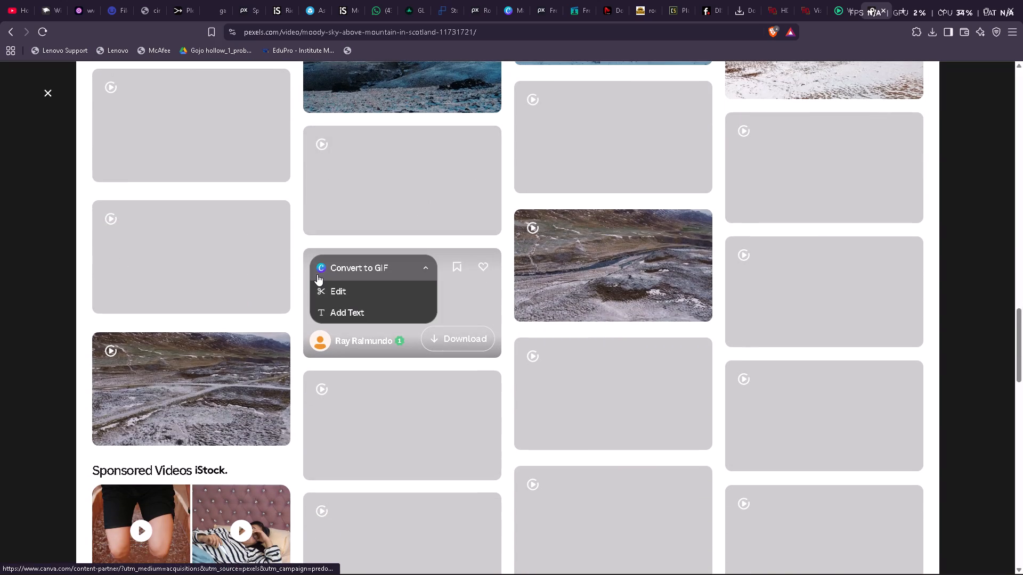
scroll(317, 274, "down", 6)
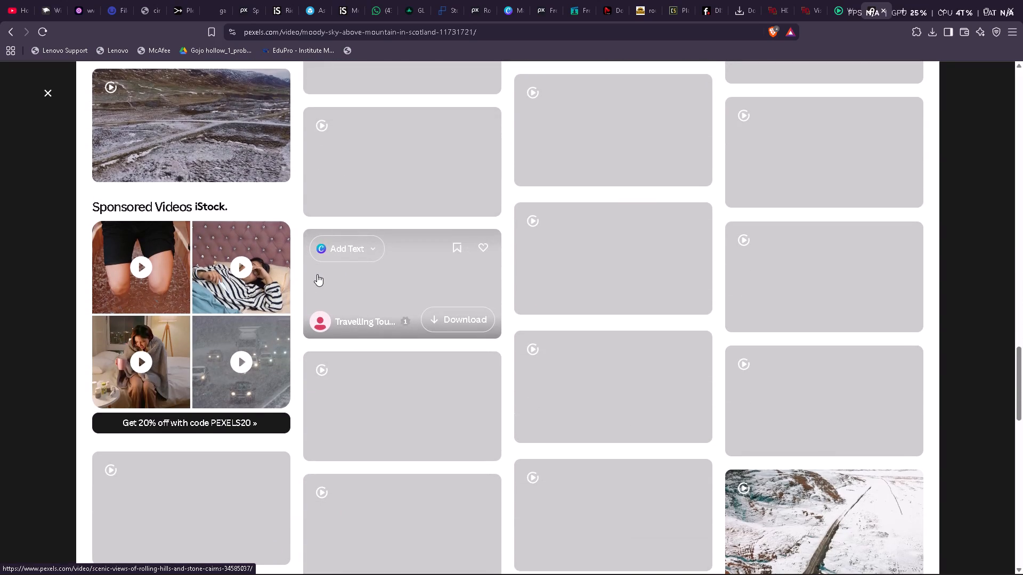
scroll(317, 274, "down", 4)
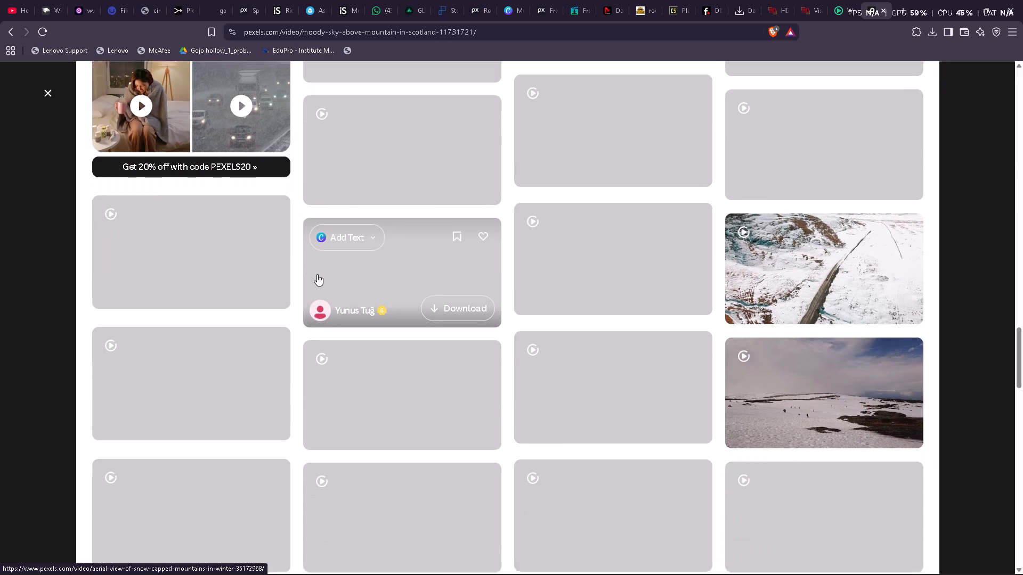
scroll(317, 274, "down", 6)
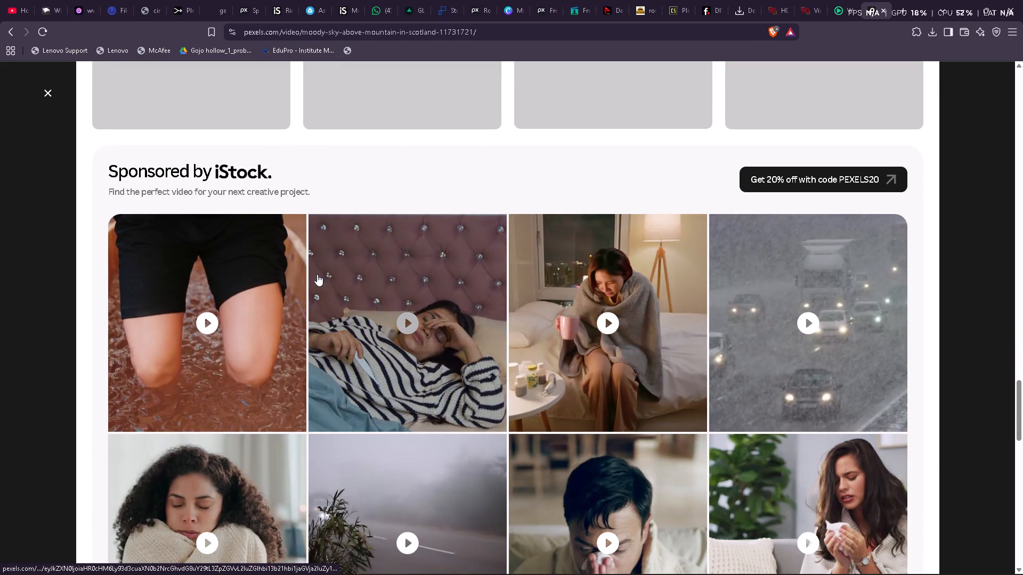
Return to the Scottish mountain clip's preview and rewind its playback to the start.
scroll(317, 274, "up", 16)
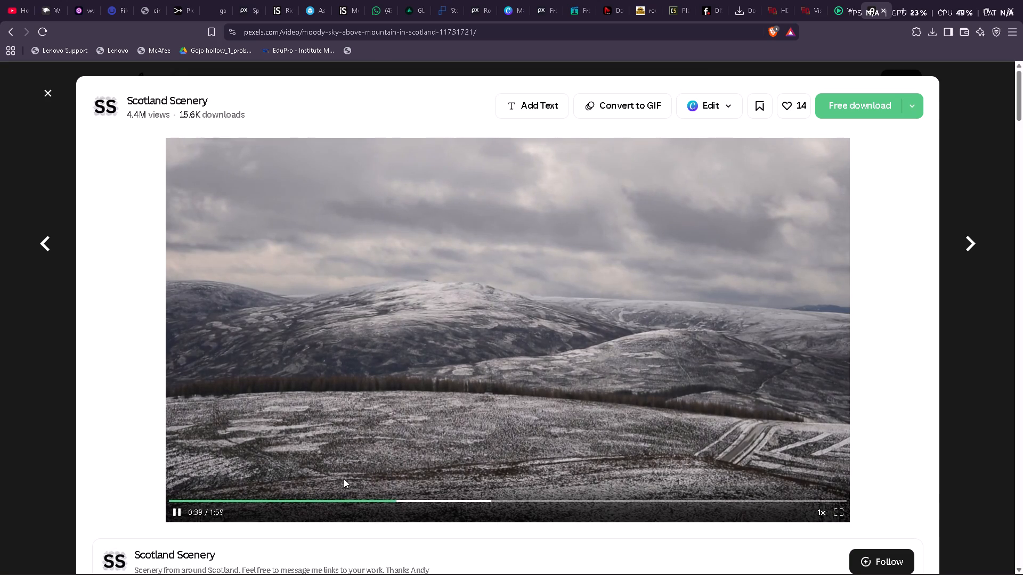
left_click_drag(344, 495, 159, 503)
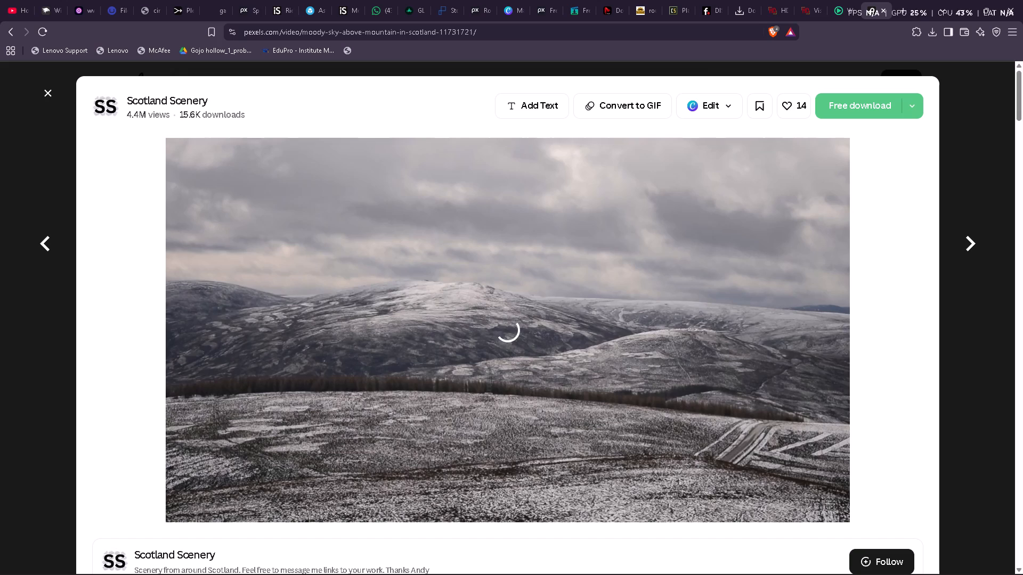
Download the Scottish mountain clip to the Downloads folder as 11731721-hd_1920_1080_60fps and close the clip.
left_click(849, 106)
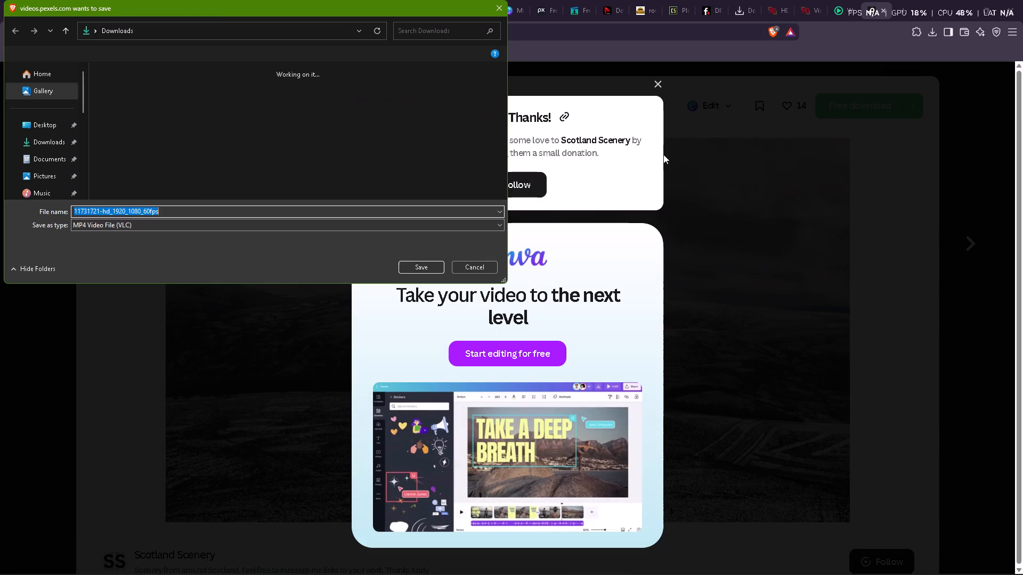
left_click(426, 265)
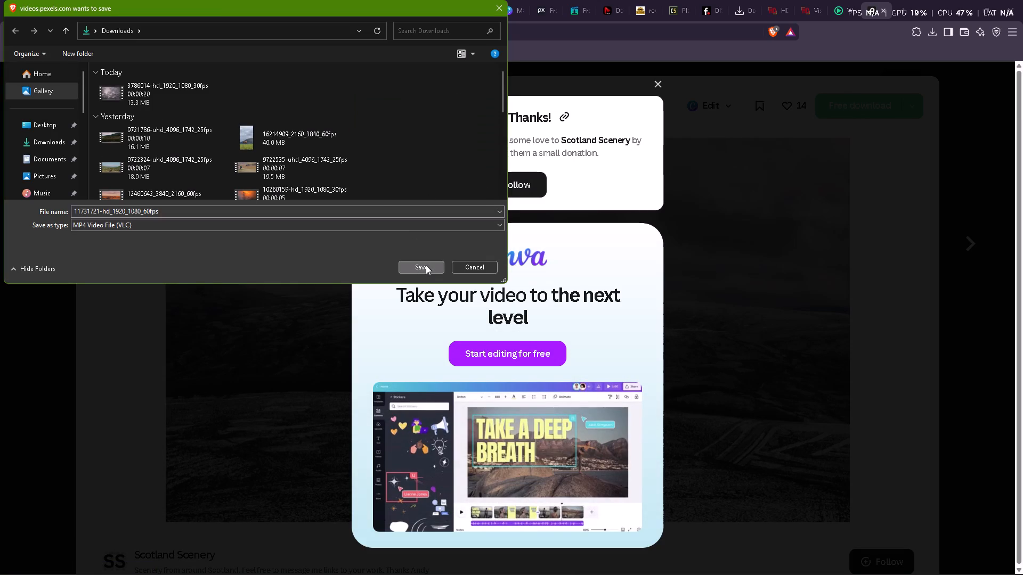
left_click(657, 79)
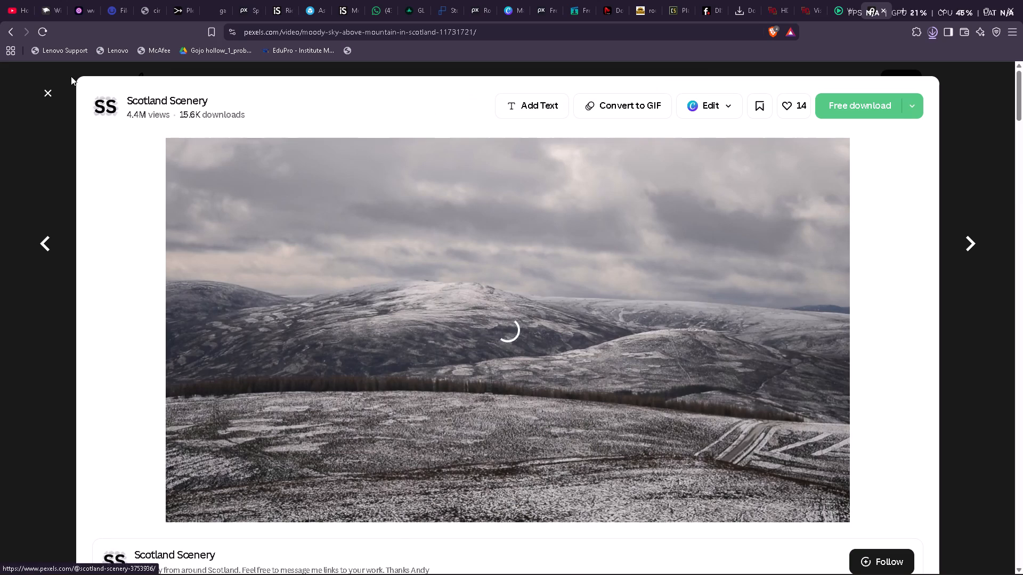
left_click(46, 88)
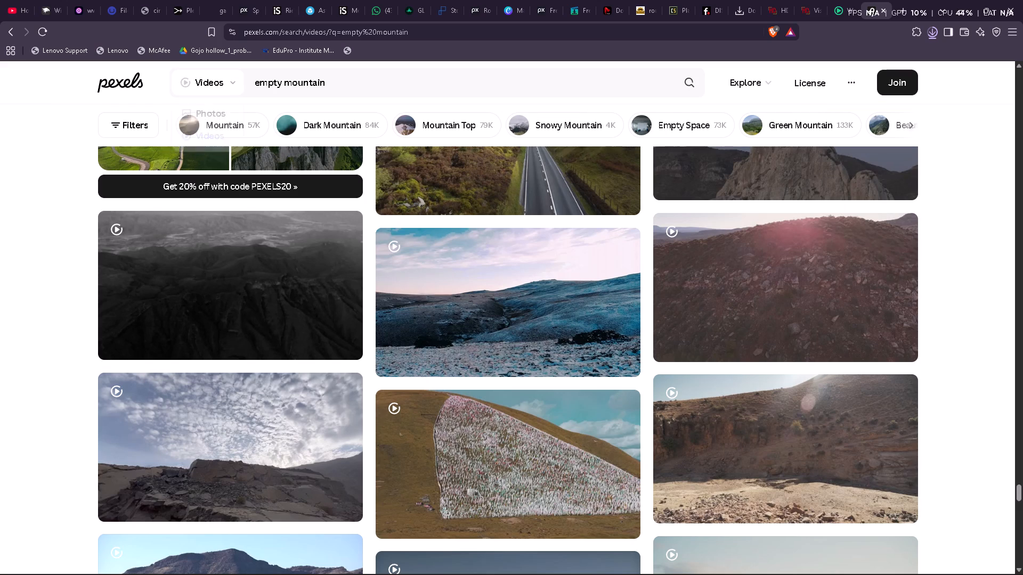
Search the Pexels videos for "snow land" in place of "empty mountain".
left_click_drag(338, 81, 175, 92)
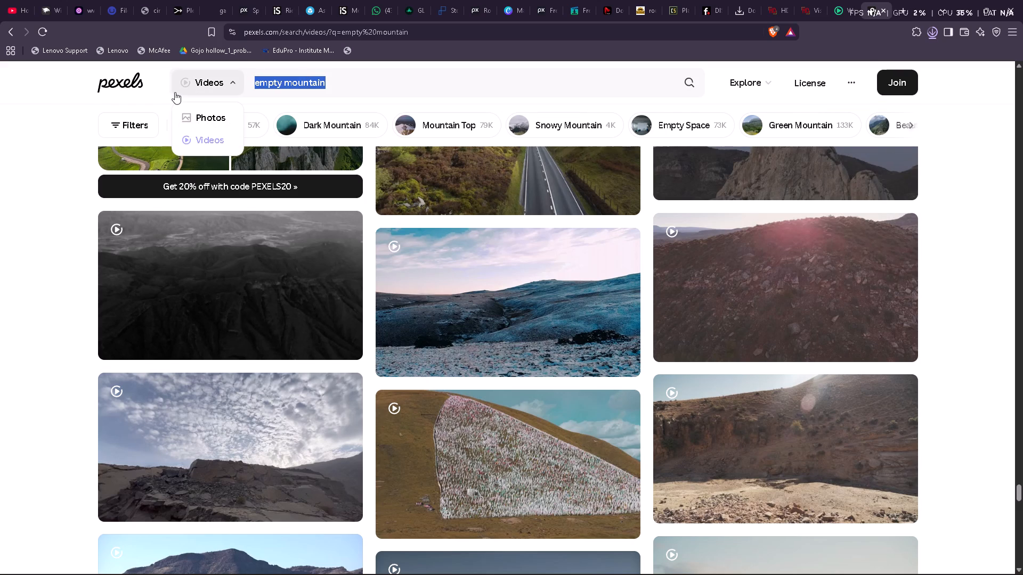
type("sno")
type("w")
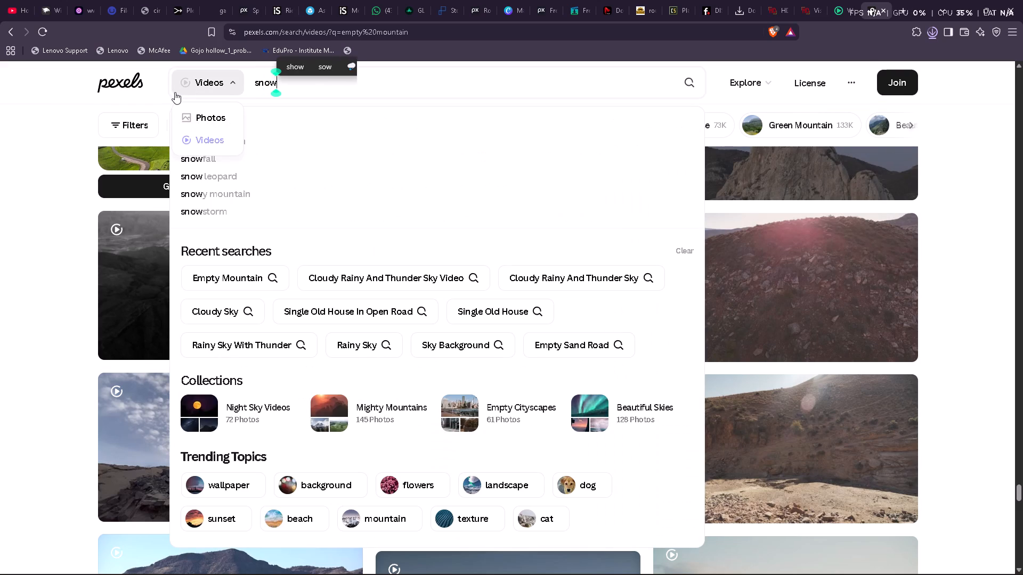
key("space")
type("land")
key("Return")
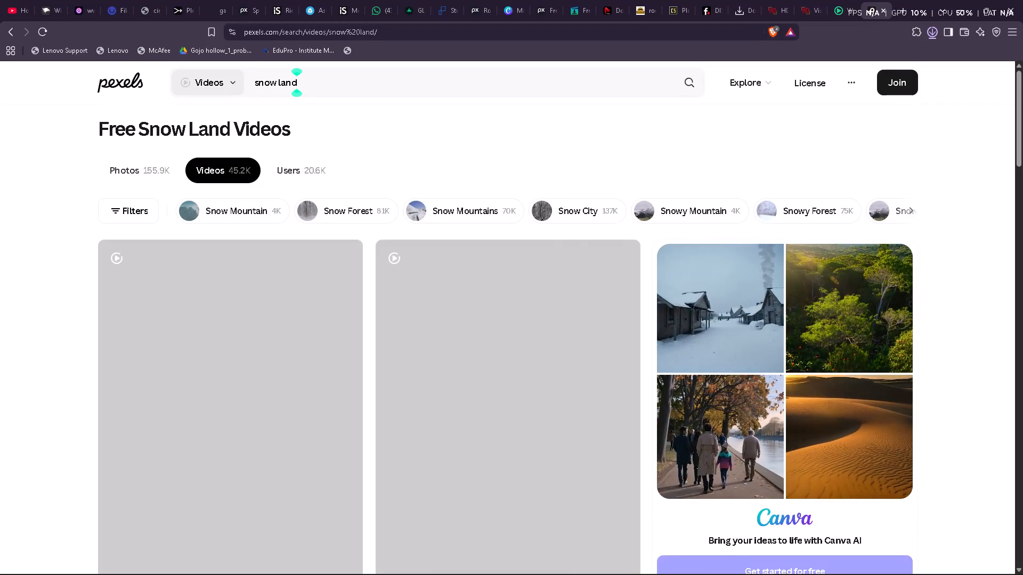
Look through the "snow land" video results for a snowy landscape clip that could replace the mountain background.
scroll(270, 334, "down", 3)
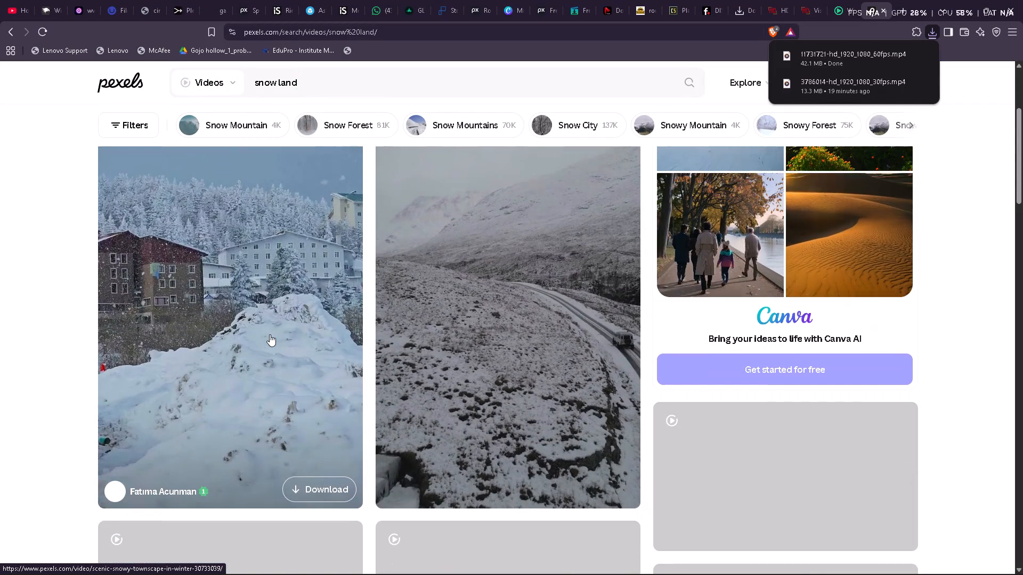
scroll(270, 334, "down", 3)
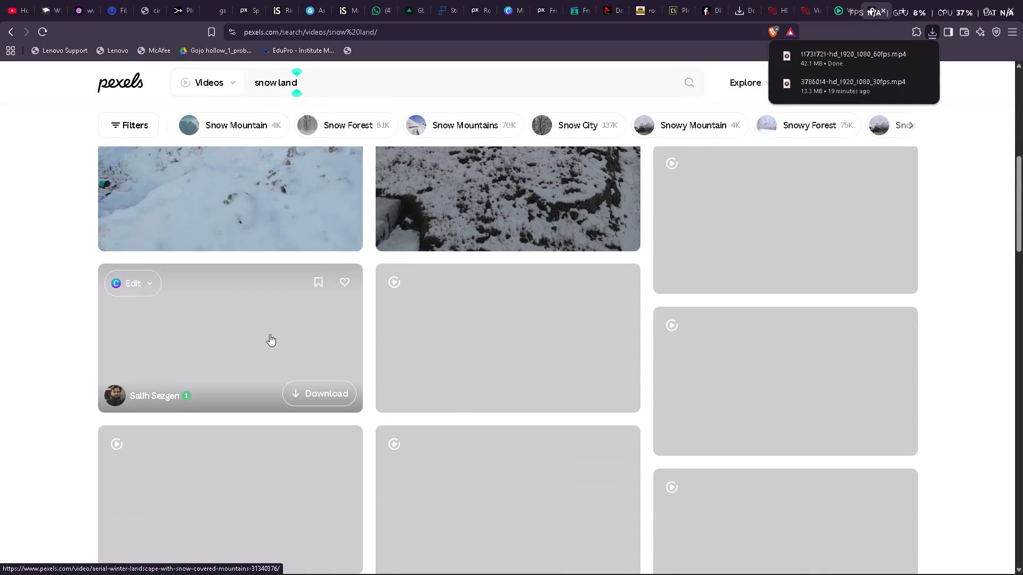
scroll(270, 334, "down", 3)
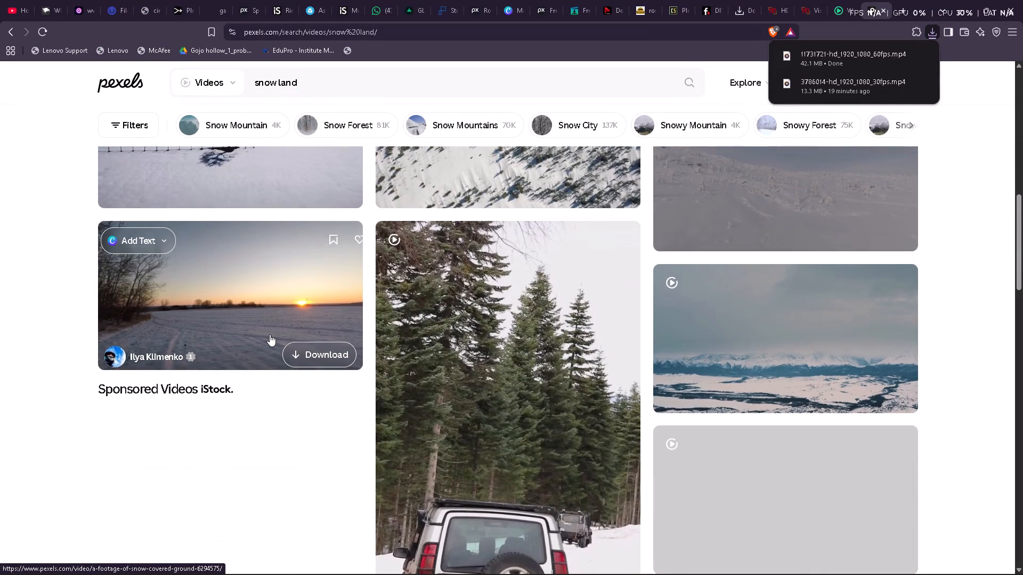
scroll(270, 334, "down", 3)
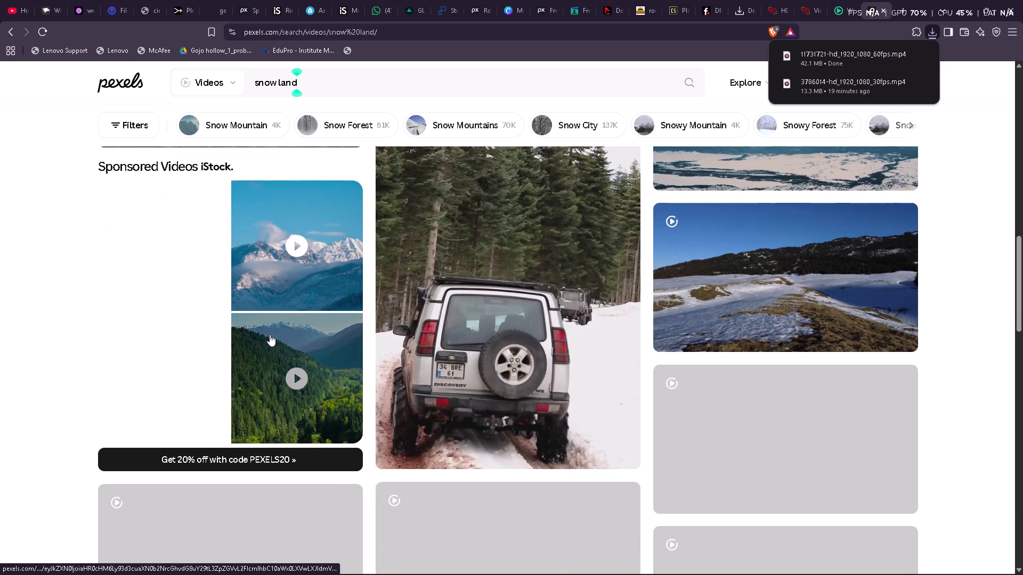
scroll(270, 334, "down", 3)
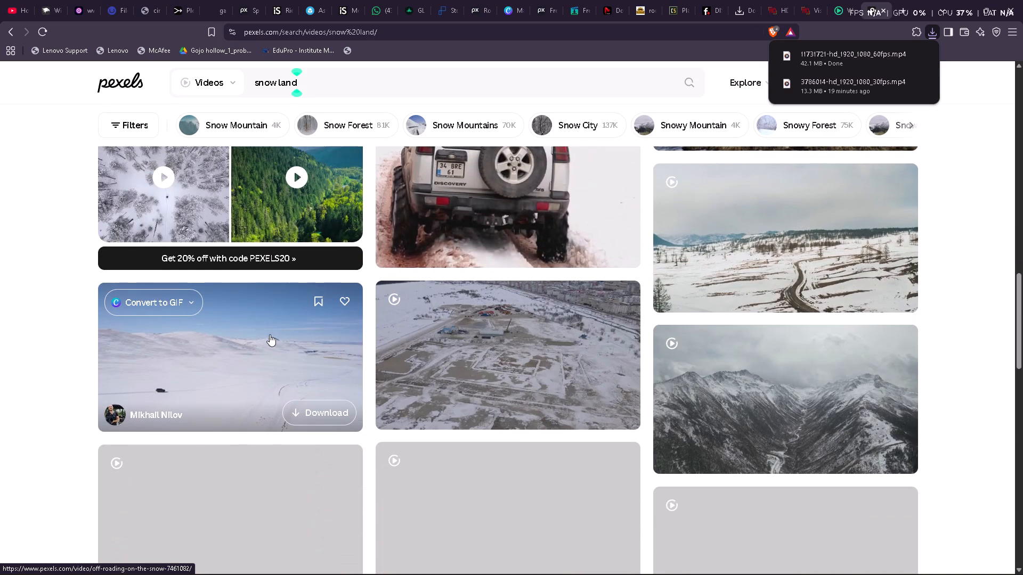
scroll(270, 334, "down", 3)
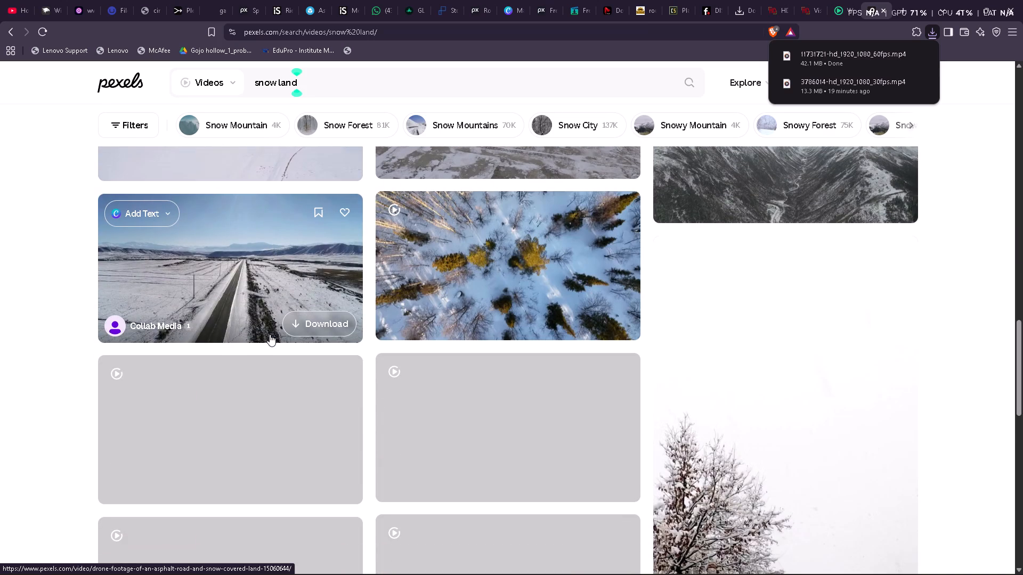
scroll(270, 334, "down", 3)
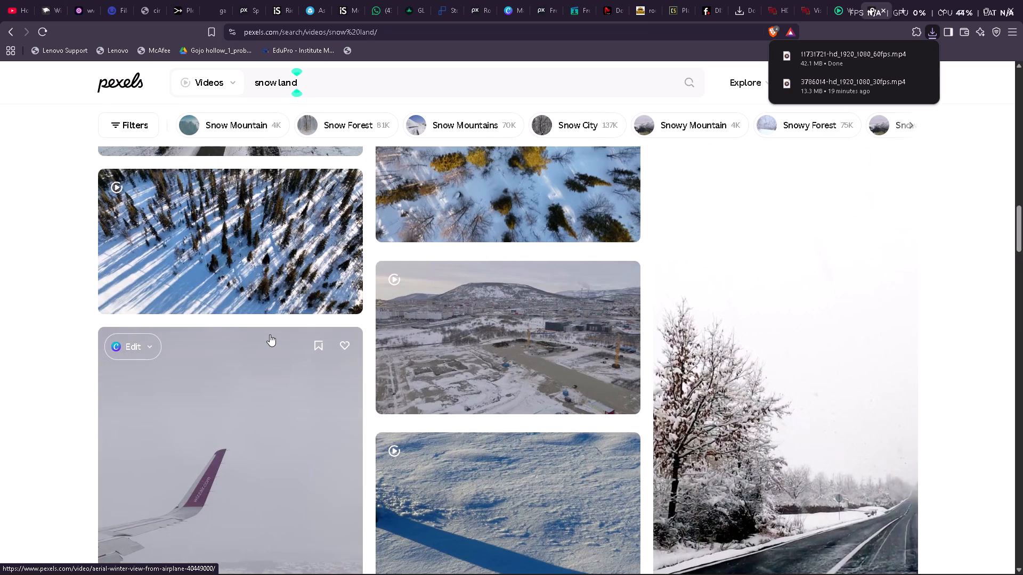
scroll(270, 334, "down", 1)
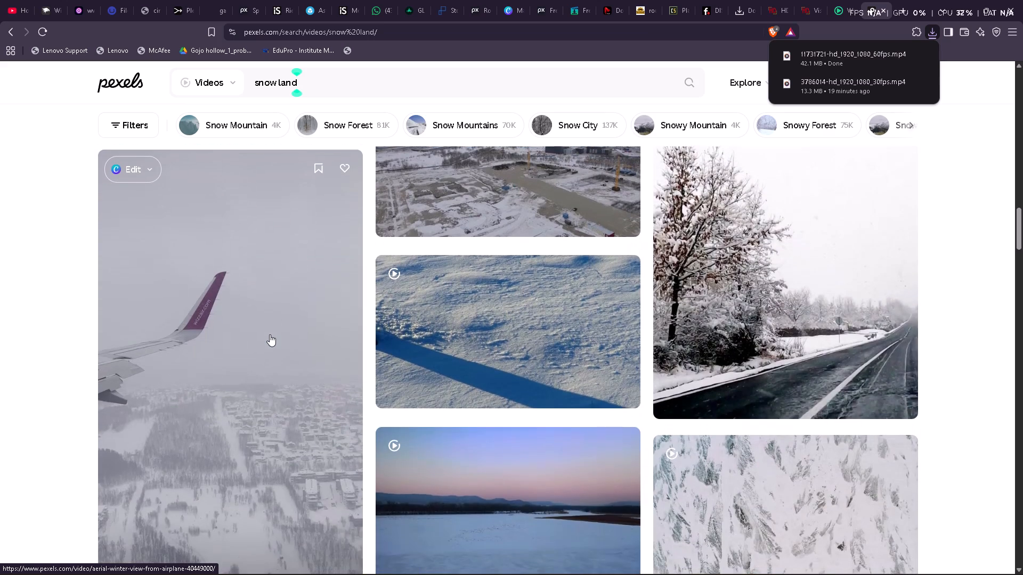
scroll(270, 334, "down", 5)
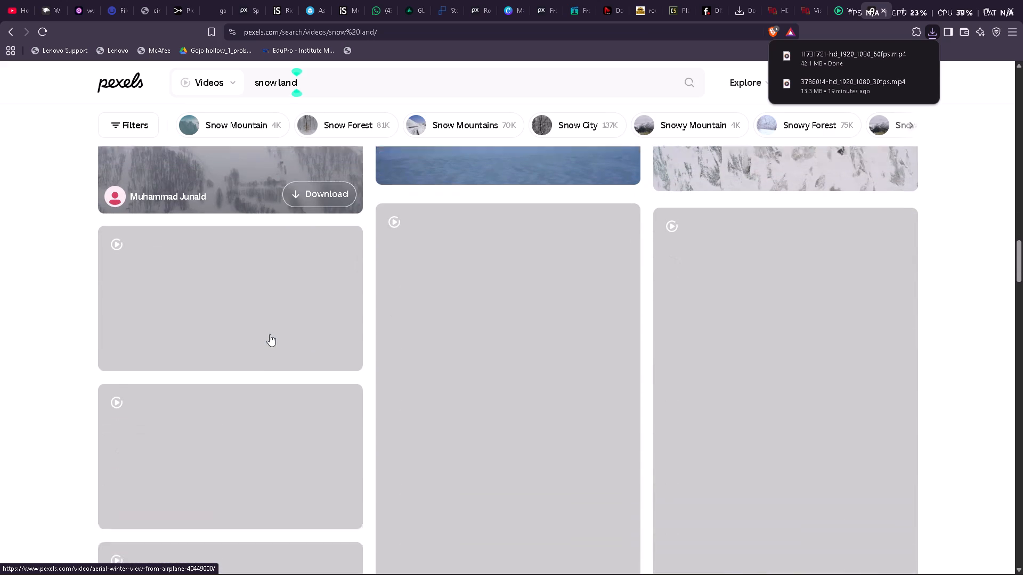
scroll(270, 334, "down", 1)
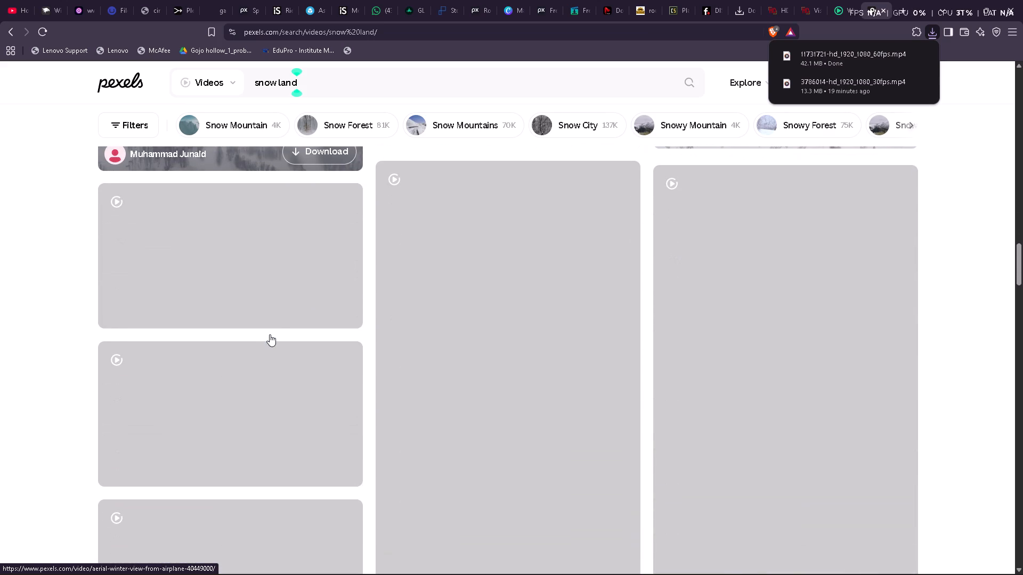
scroll(270, 334, "down", 1)
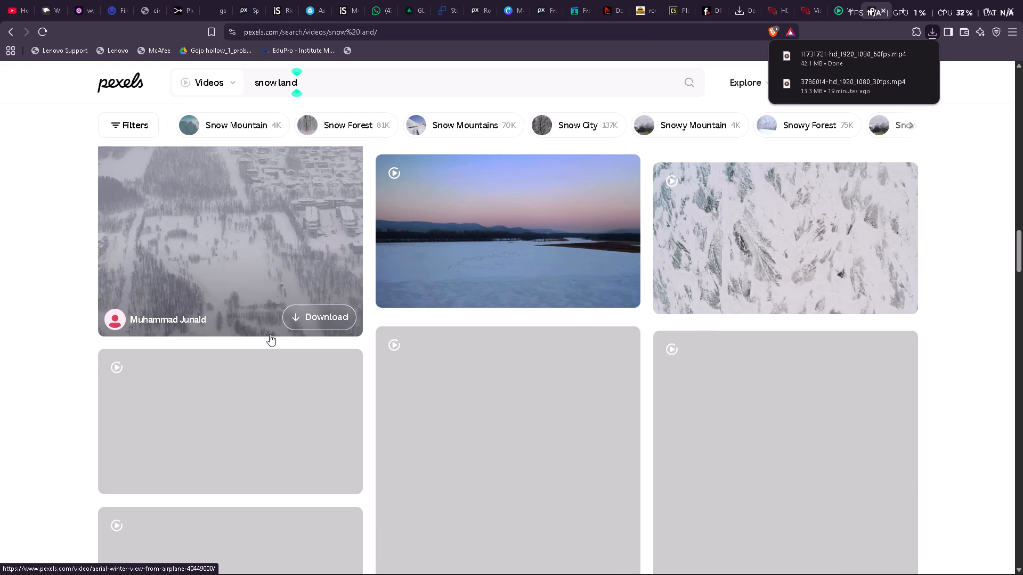
scroll(270, 334, "down", 1)
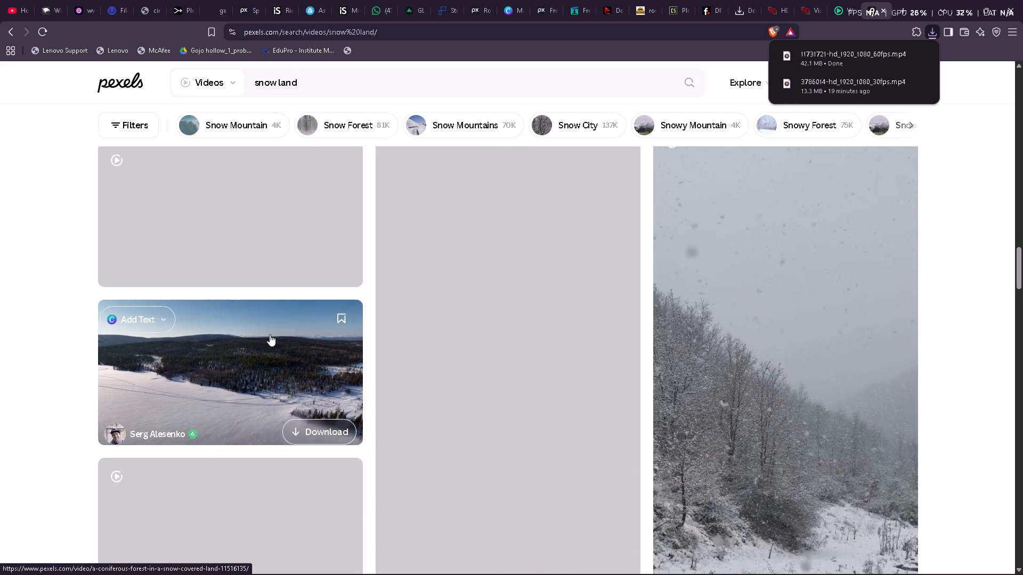
scroll(270, 334, "down", 1)
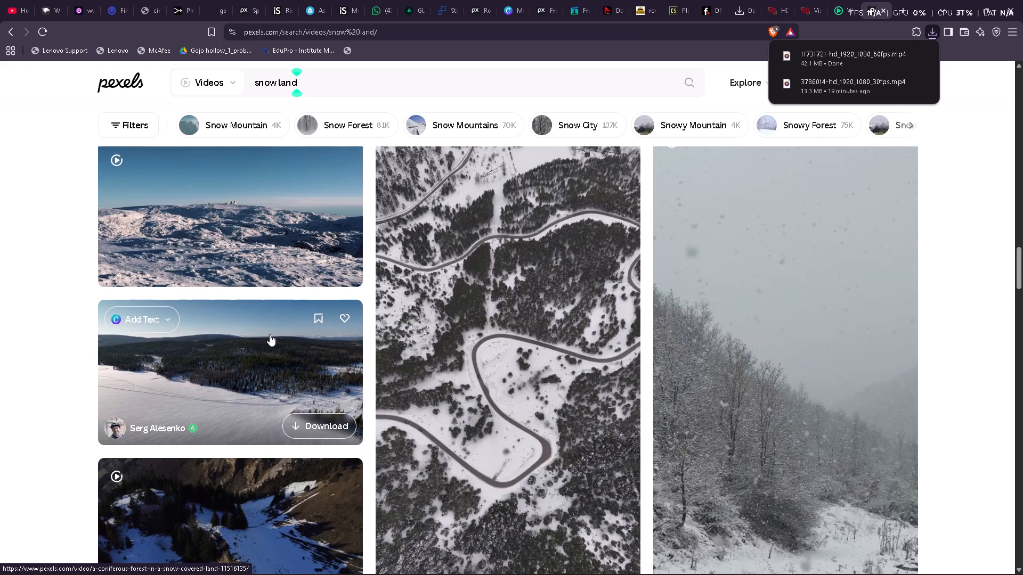
scroll(270, 334, "down", 6)
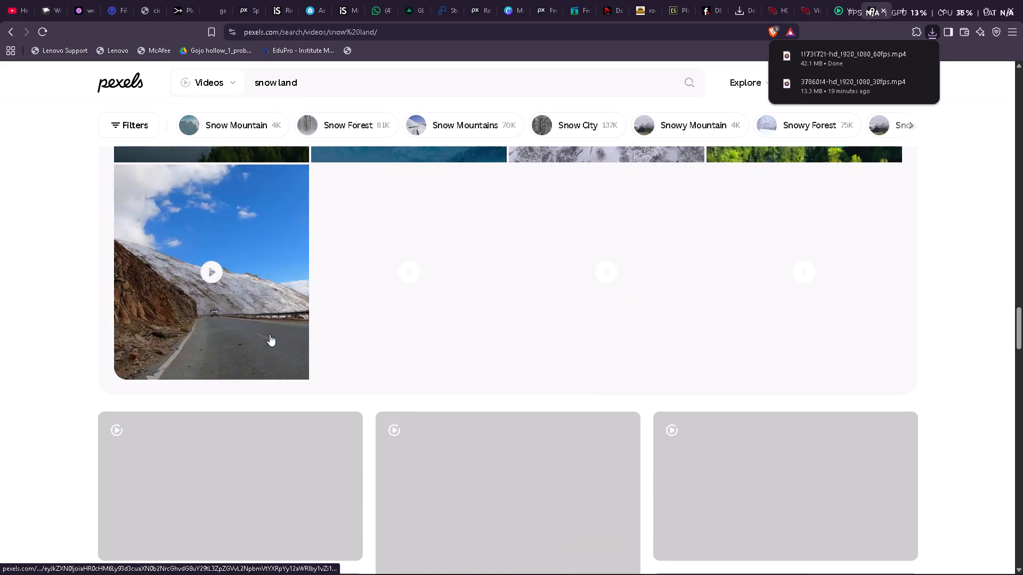
scroll(270, 334, "down", 5)
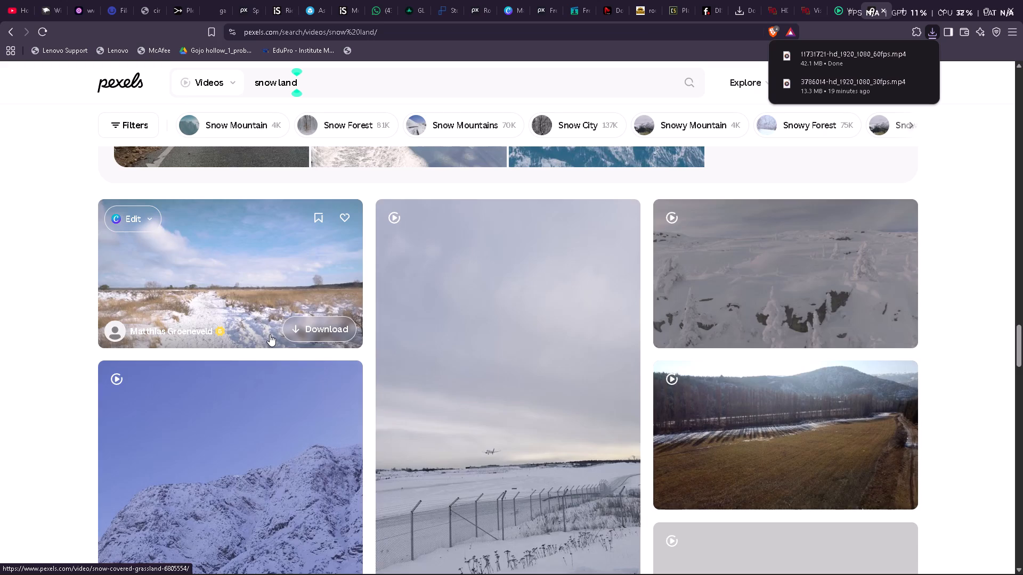
scroll(270, 334, "down", 3)
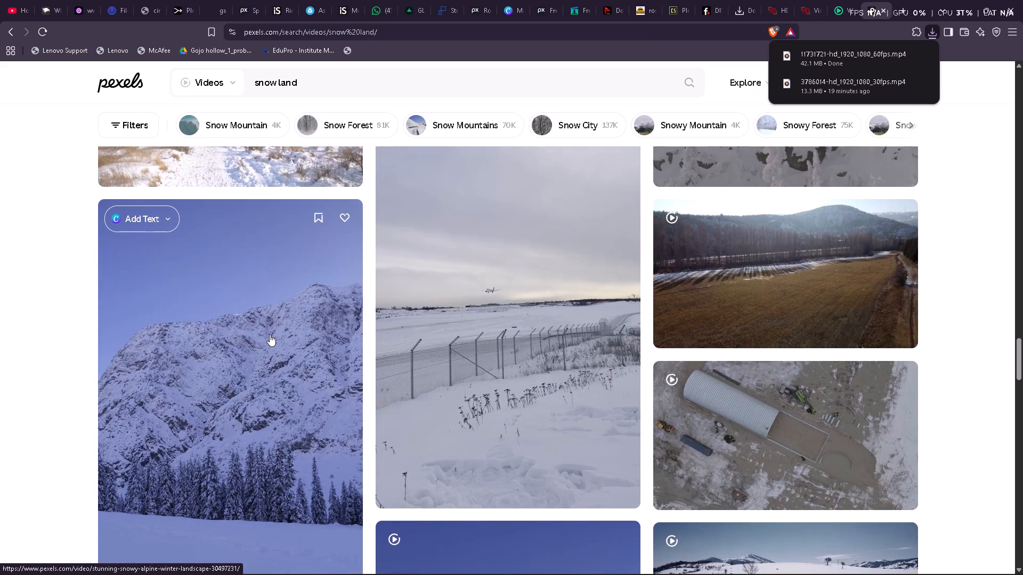
scroll(270, 334, "down", 3)
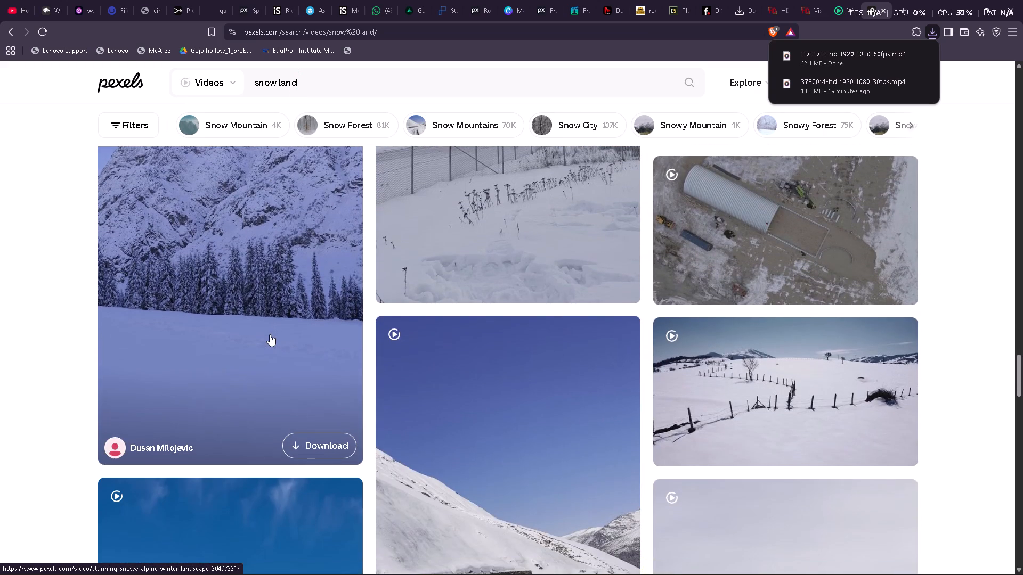
scroll(270, 334, "down", 5)
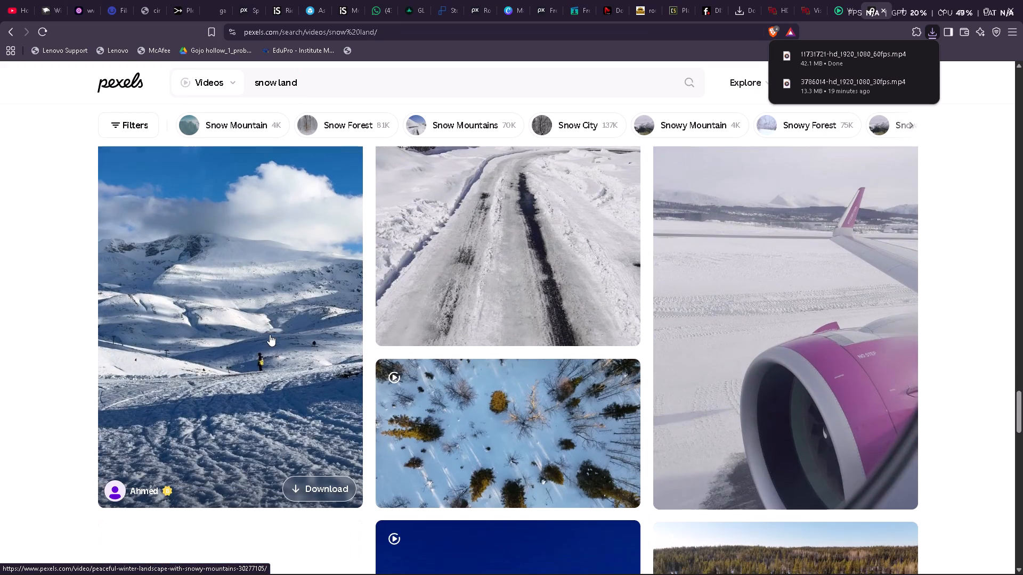
scroll(270, 334, "down", 6)
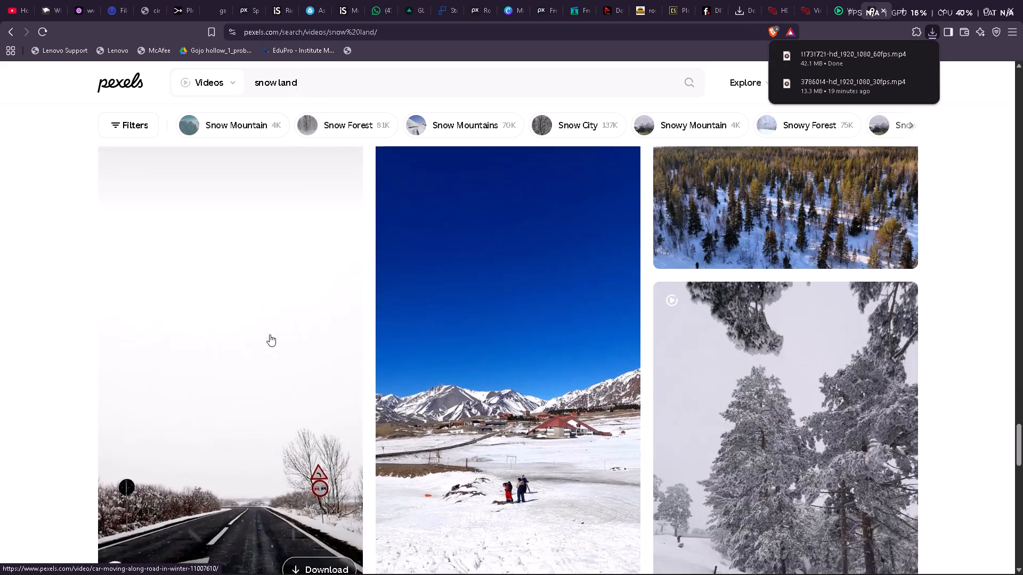
scroll(270, 334, "down", 6)
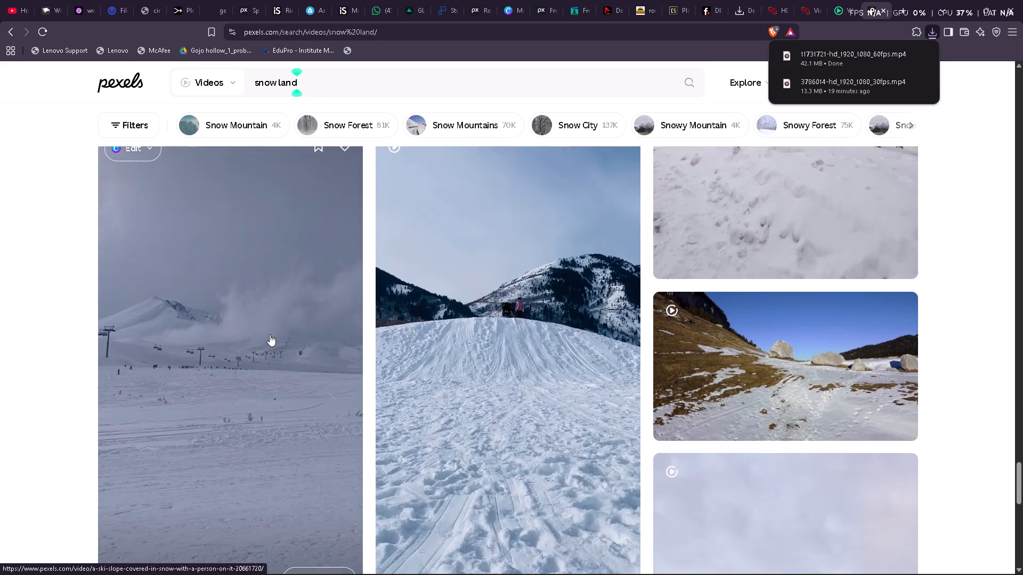
scroll(270, 334, "down", 3)
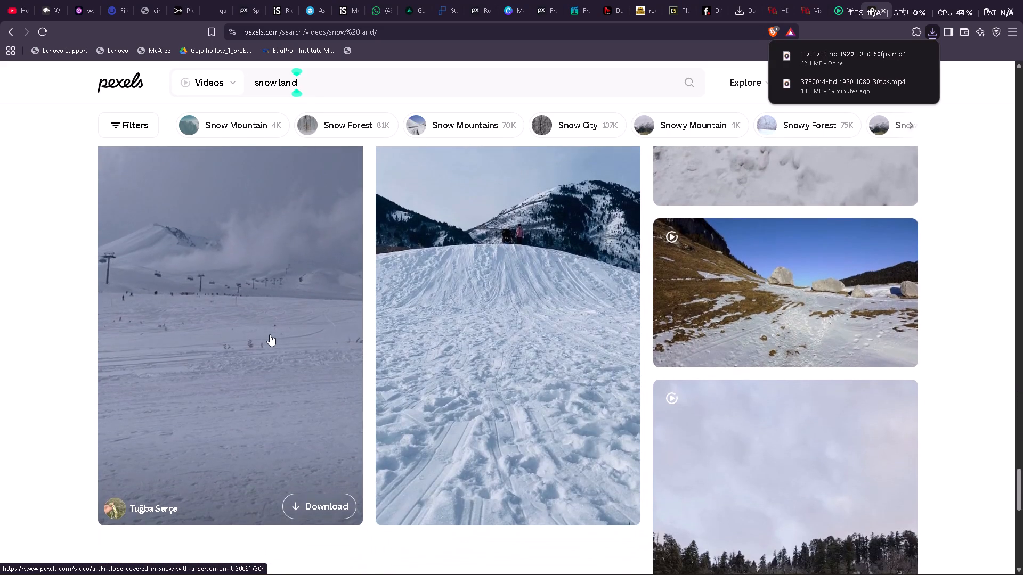
scroll(270, 334, "down", 6)
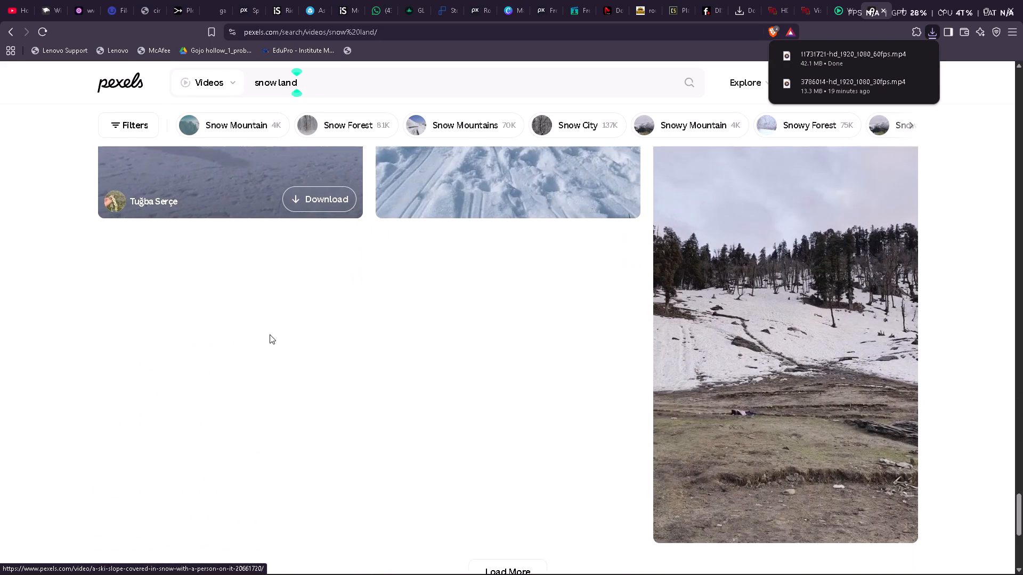
scroll(270, 334, "down", 1)
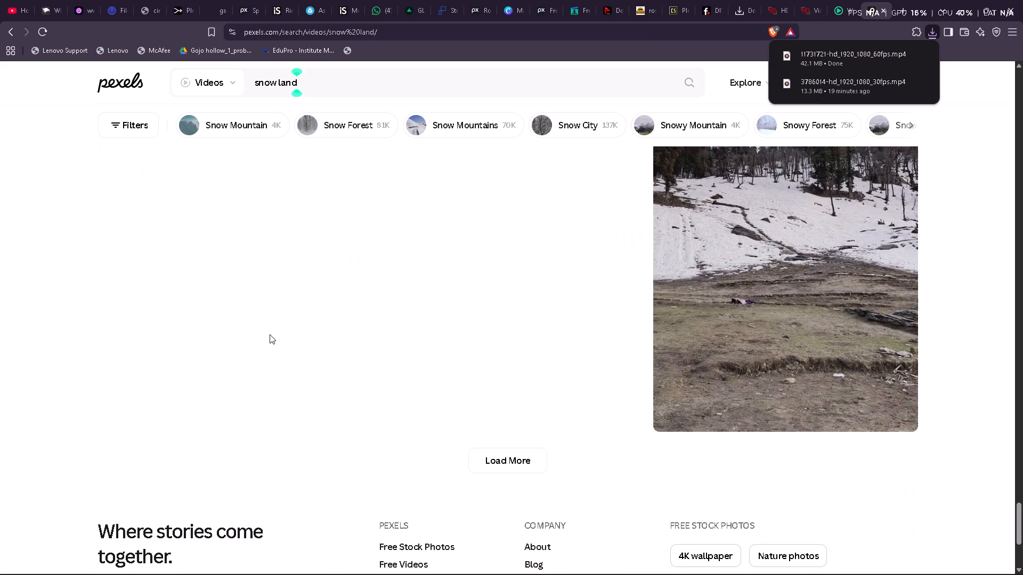
scroll(270, 334, "up", 1)
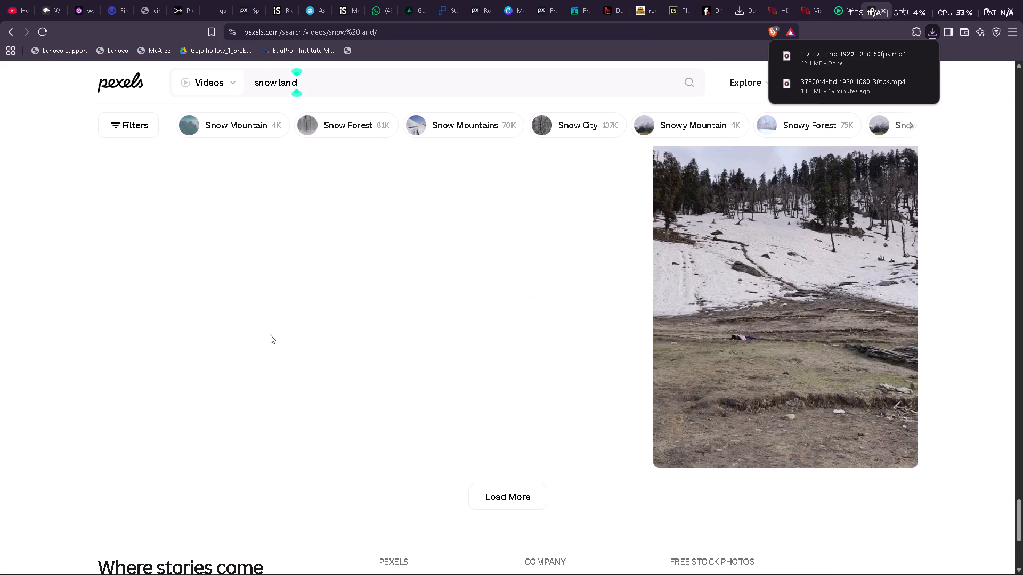
scroll(270, 334, "up", 3)
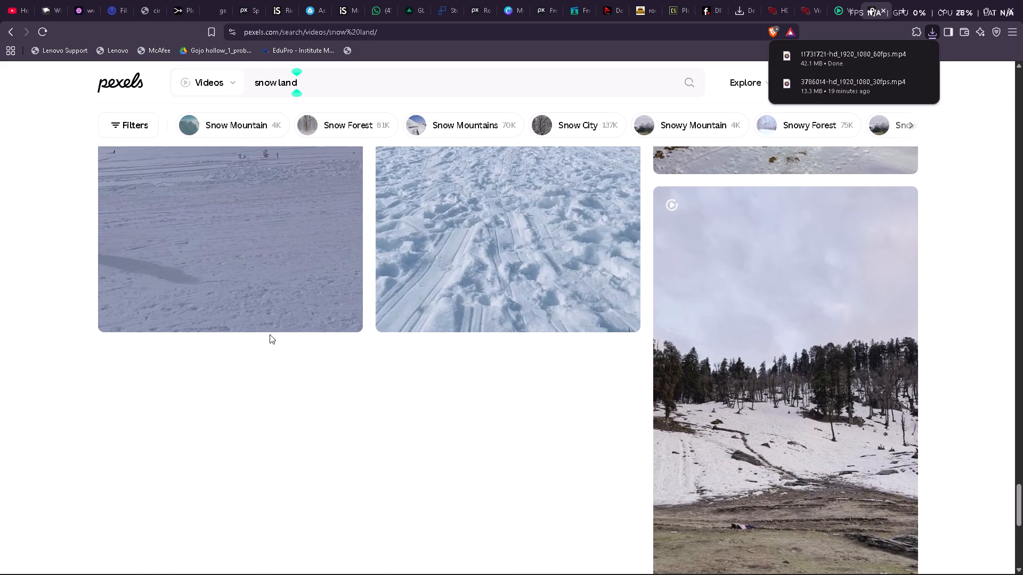
Switch from the "snow land" results to the suggested related search Snow Forest.
left_click(313, 127)
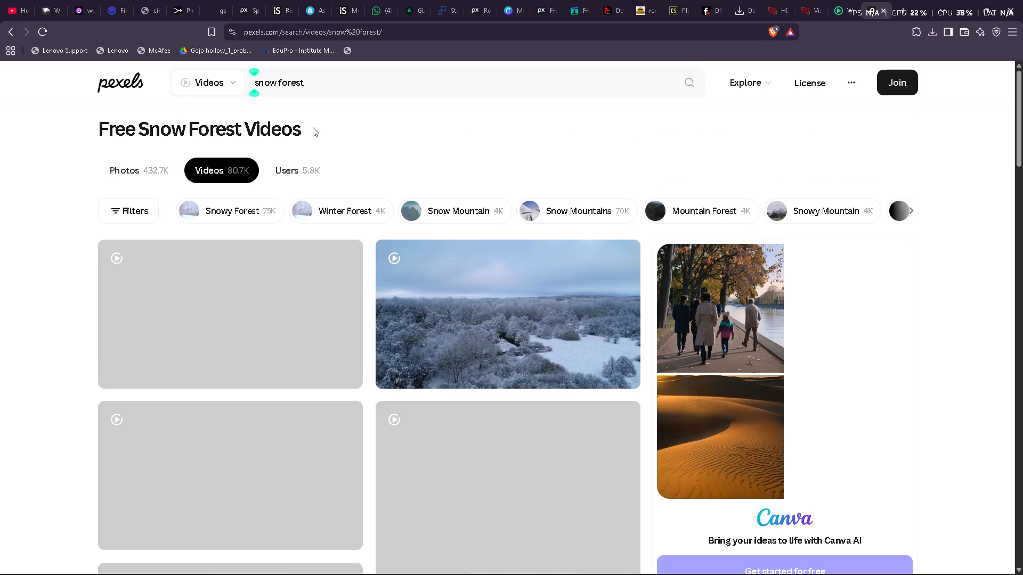
Look through the "snow forest" video results for a snowy landscape clip that could replace the mountain background.
scroll(313, 127, "down", 1)
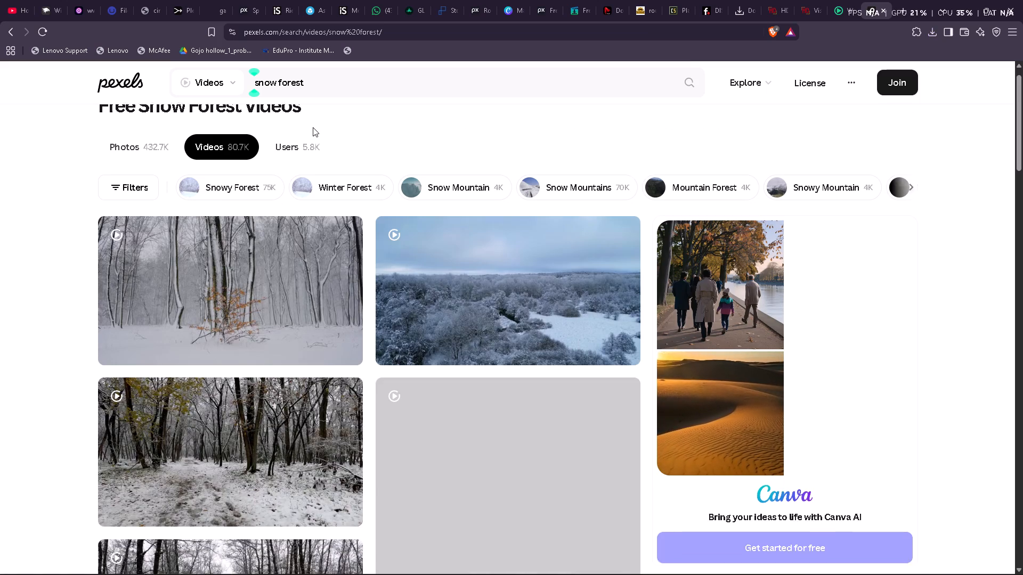
scroll(313, 127, "down", 7)
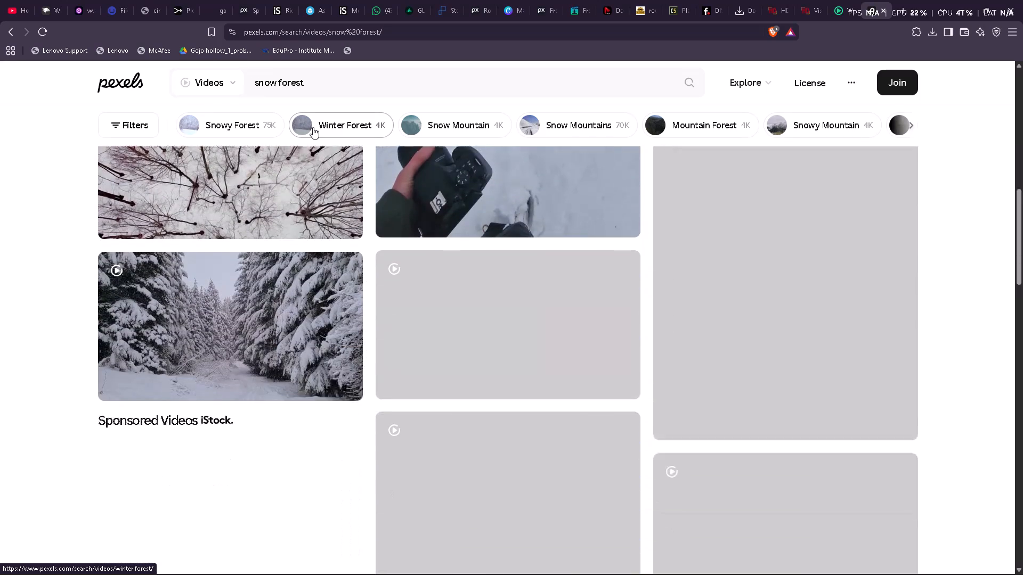
scroll(313, 127, "down", 4)
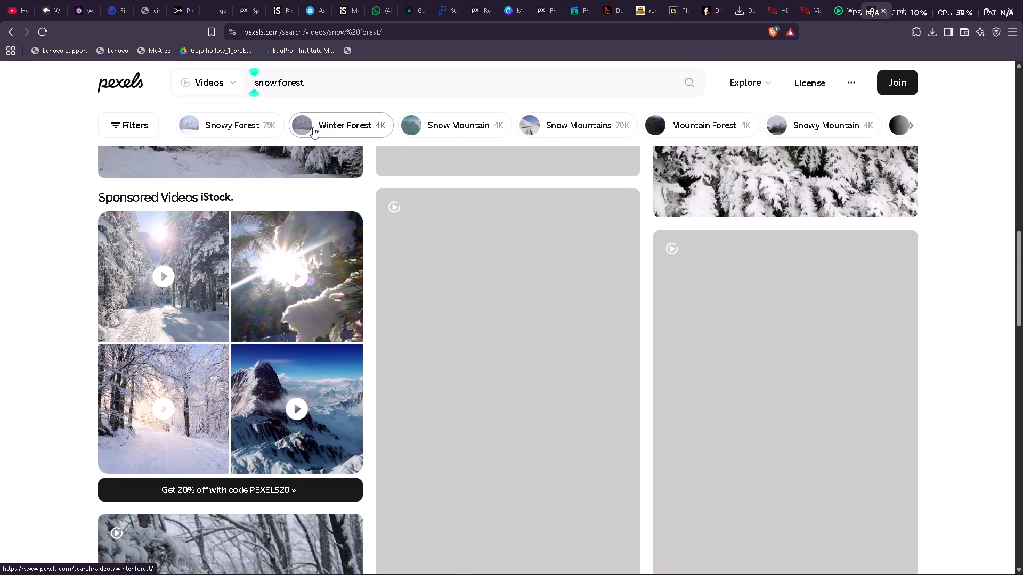
scroll(313, 127, "right", 1)
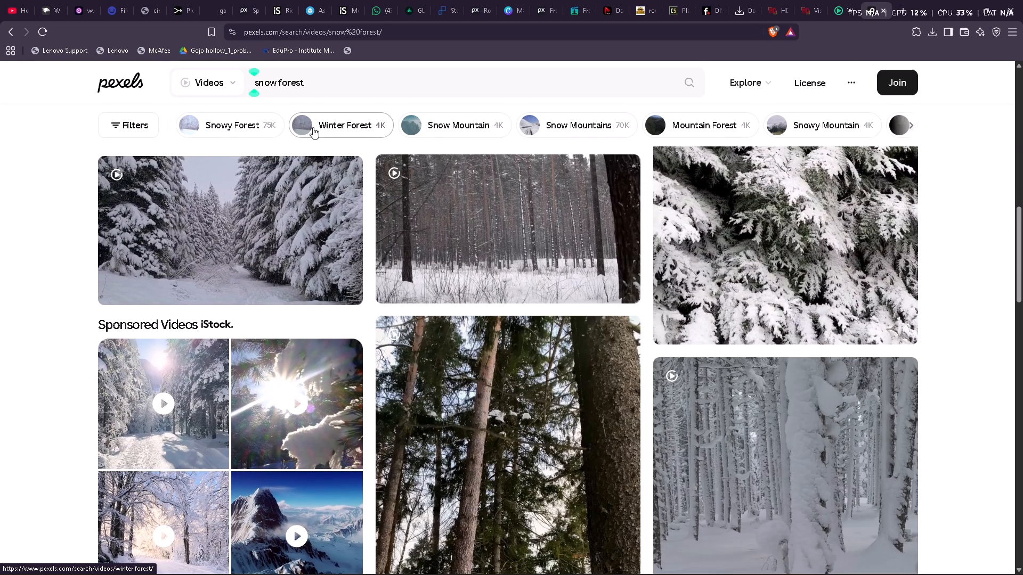
scroll(313, 127, "right", 1)
scroll(313, 127, "down", 2)
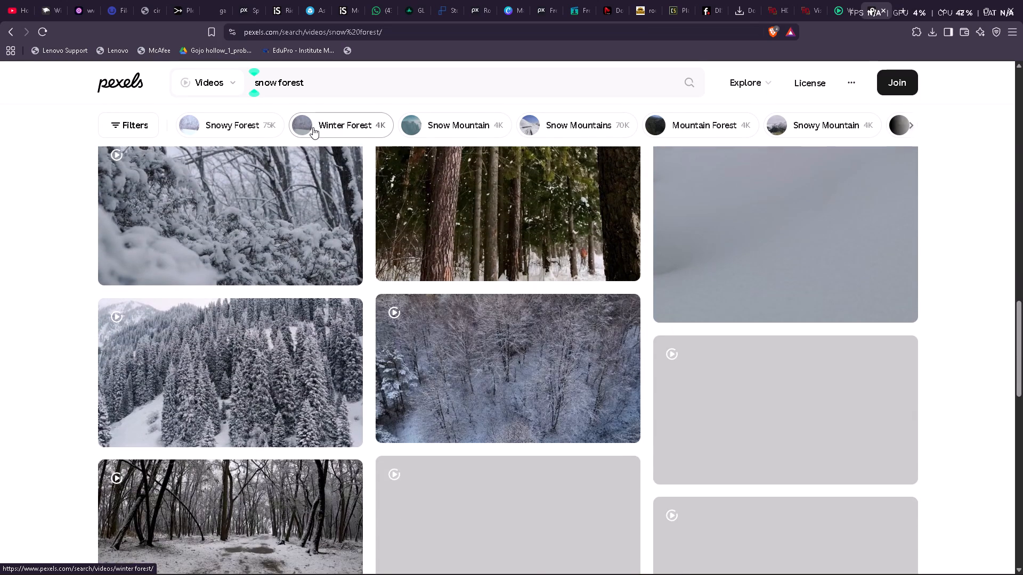
scroll(313, 127, "down", 3)
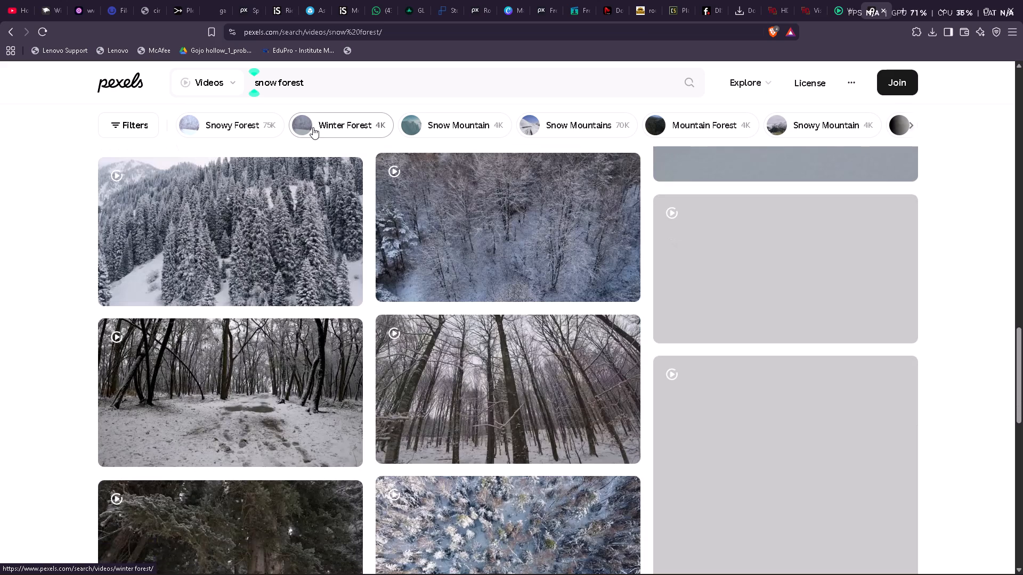
scroll(313, 127, "down", 2)
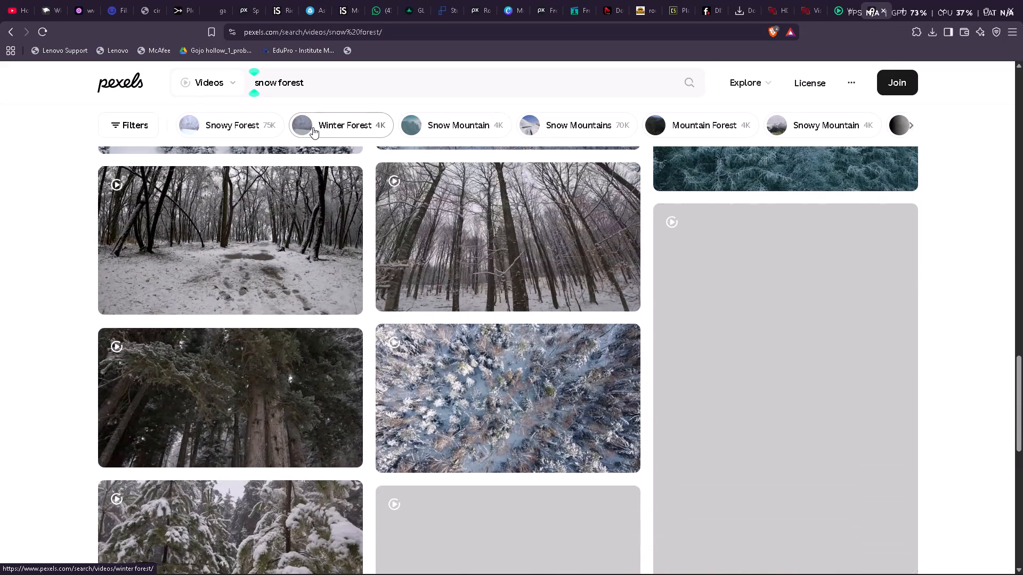
scroll(313, 127, "down", 3)
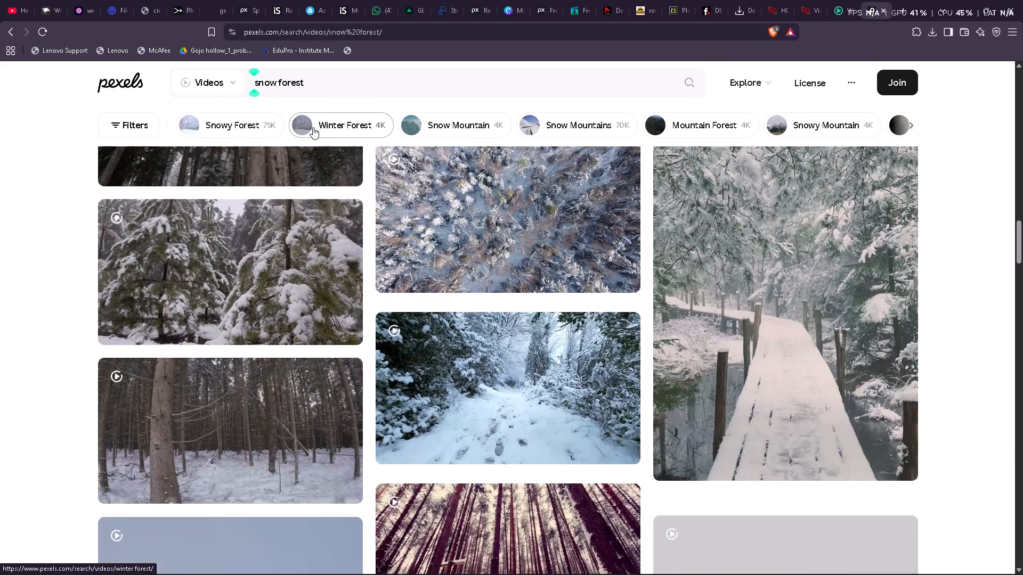
scroll(313, 127, "down", 5)
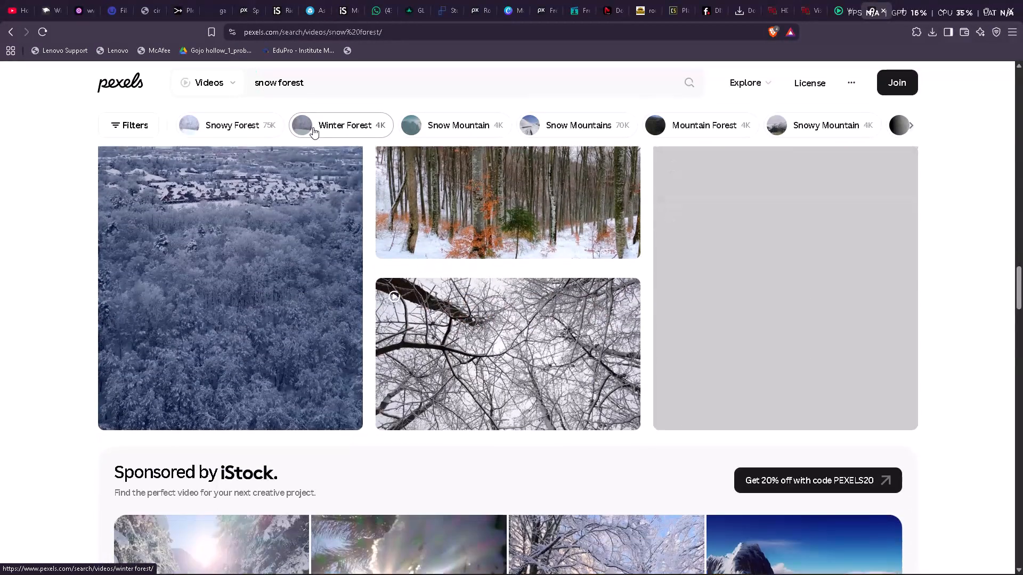
scroll(313, 127, "down", 9)
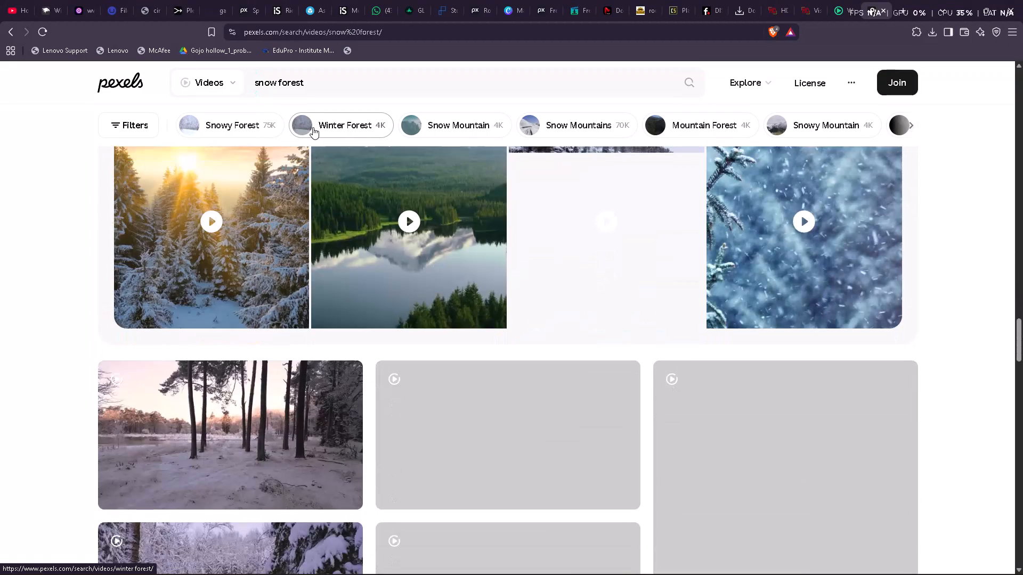
scroll(313, 127, "down", 6)
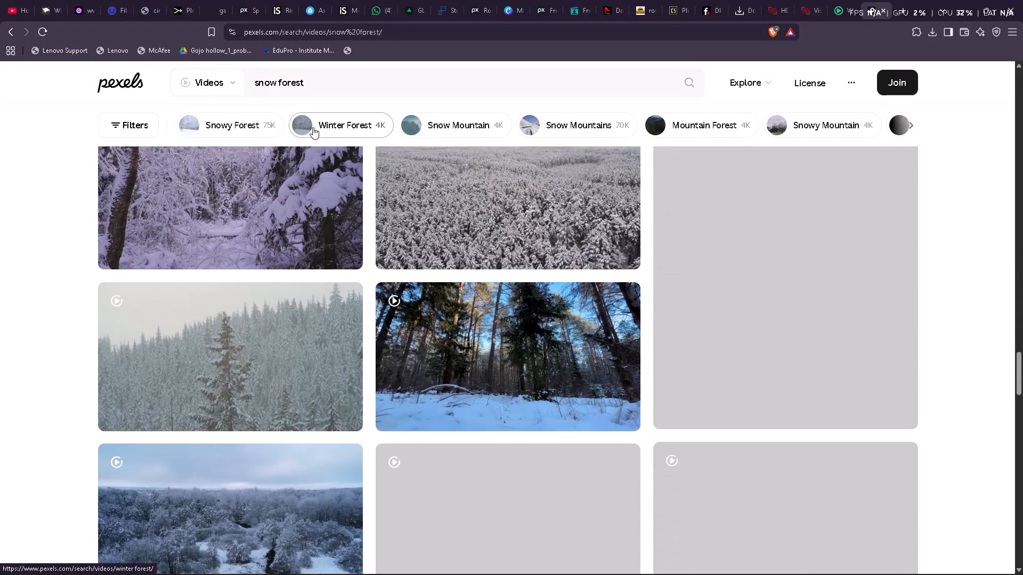
scroll(313, 127, "down", 3)
scroll(313, 127, "up", 1)
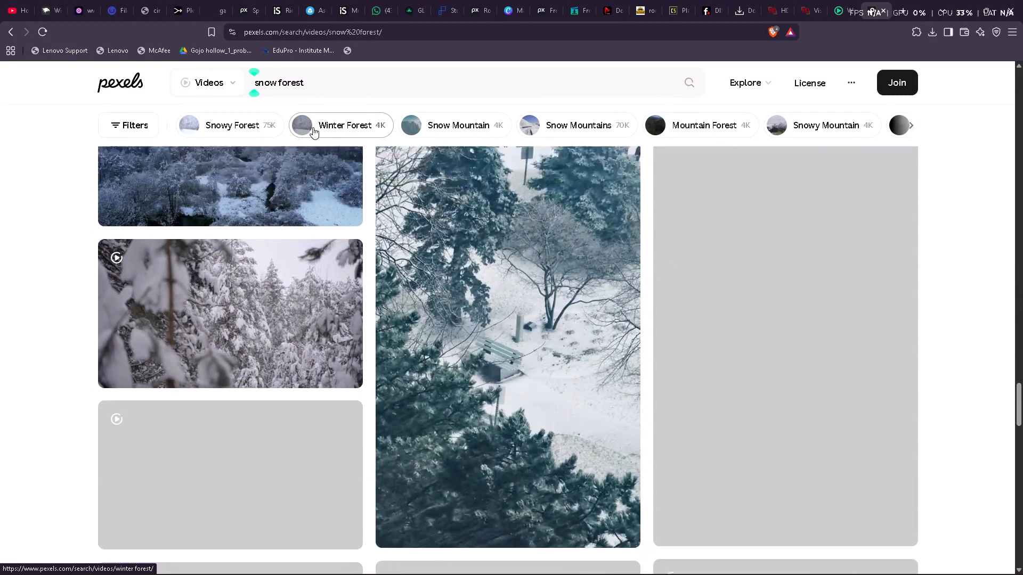
scroll(313, 127, "up", 1)
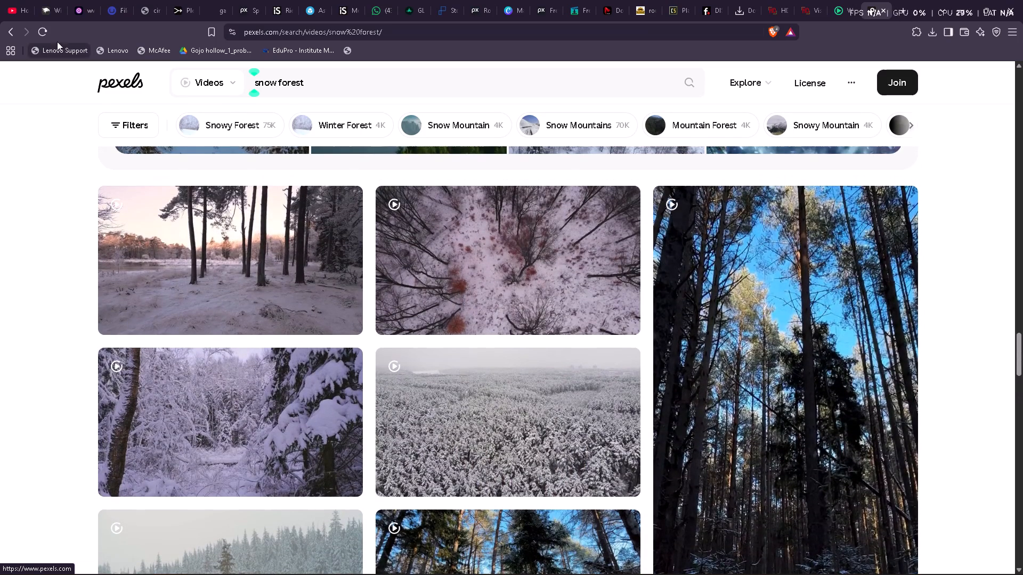
Switch from the "snow forest" results to the suggested related search Snow Mountain.
left_click(461, 127)
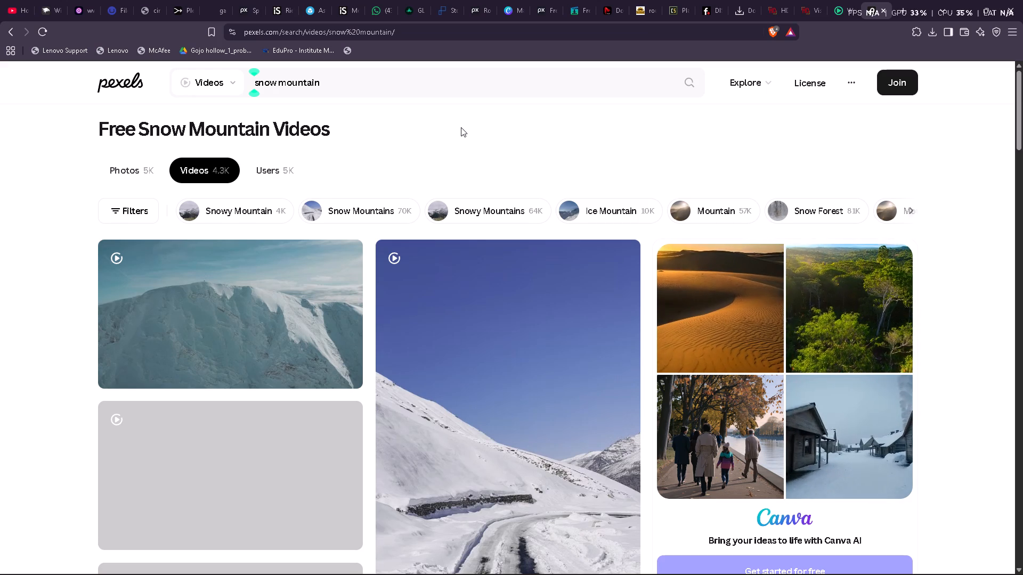
Look through the "snow mountain" video results for a snowy landscape clip that suits the masked mountain footage.
scroll(461, 127, "down", 4)
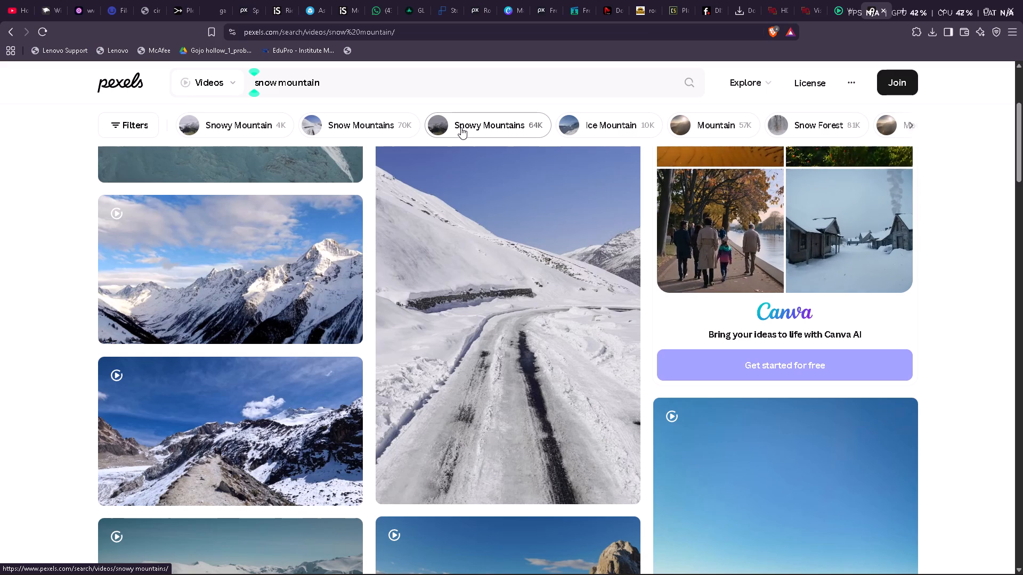
scroll(461, 127, "down", 3)
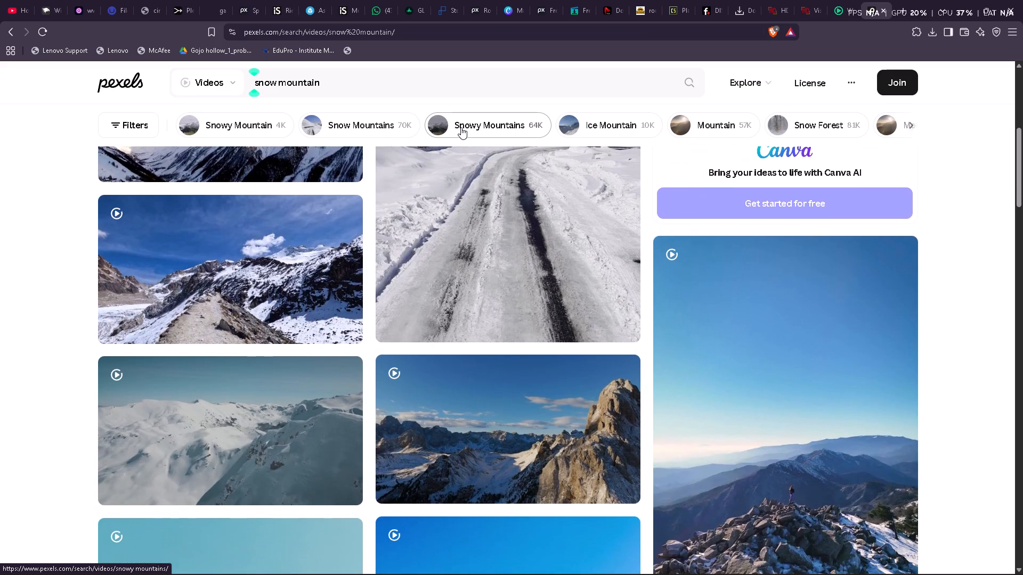
scroll(461, 127, "down", 3)
scroll(461, 127, "up", 2)
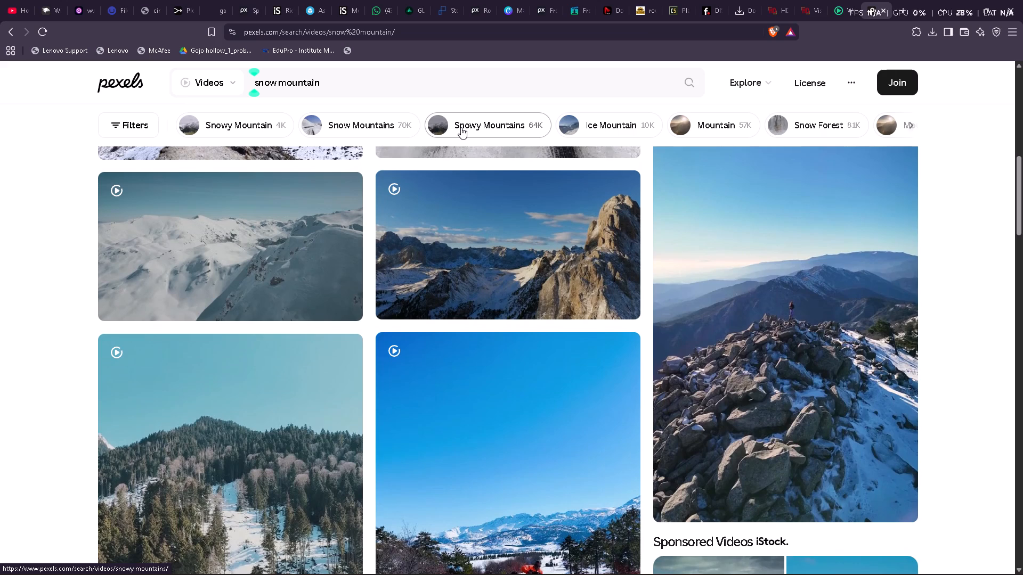
scroll(461, 127, "down", 3)
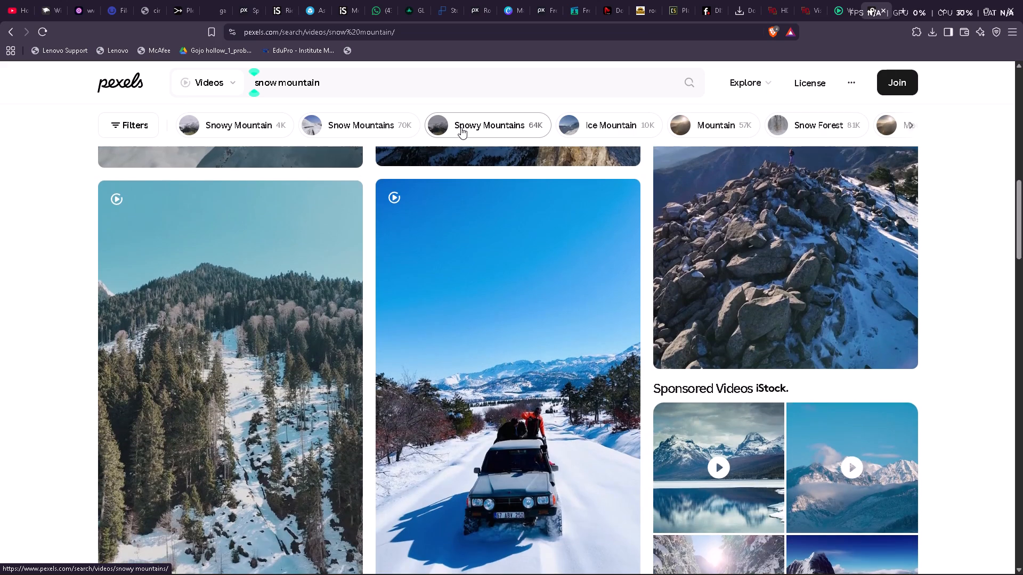
scroll(461, 127, "down", 5)
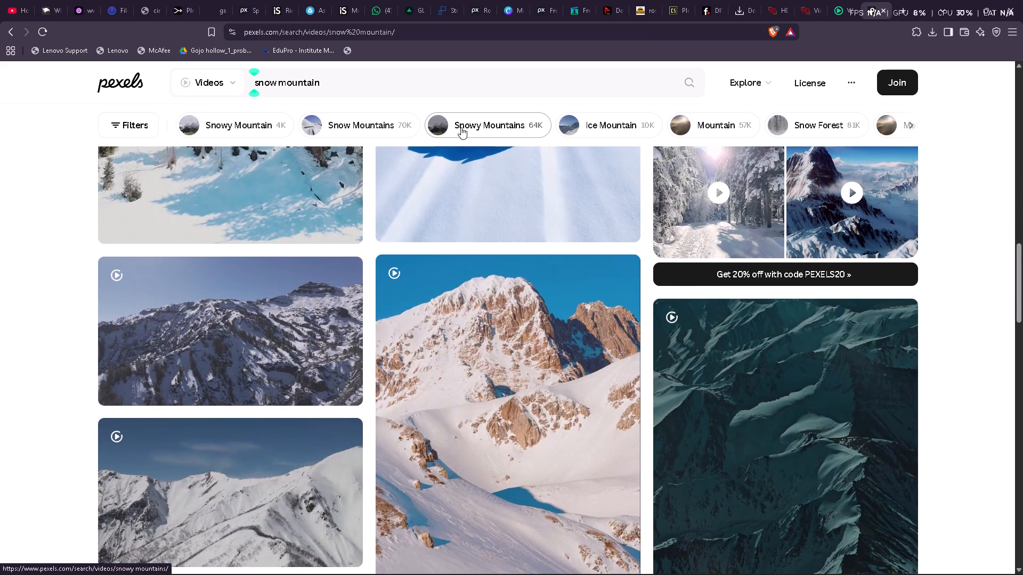
scroll(461, 127, "down", 3)
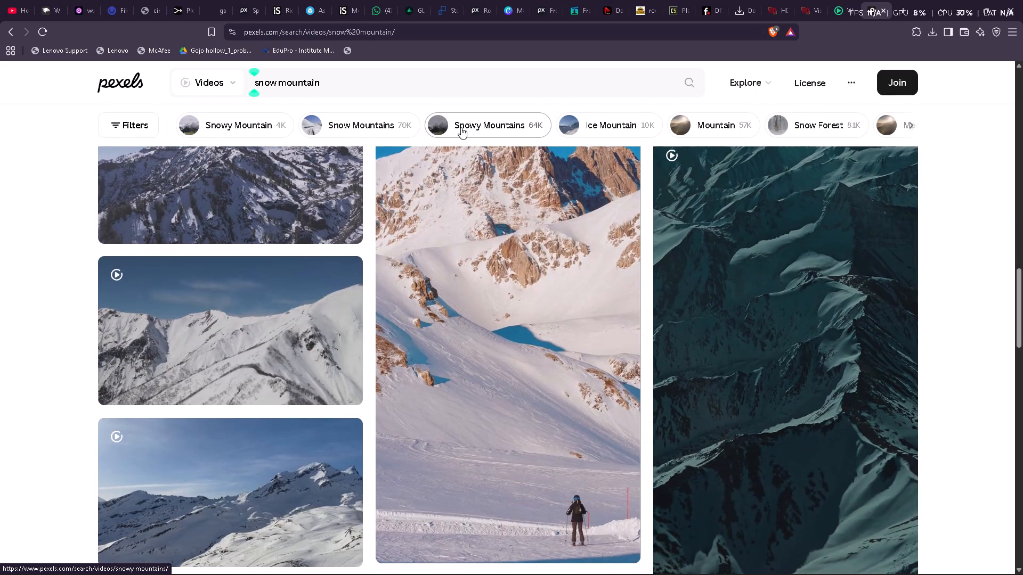
scroll(461, 127, "down", 6)
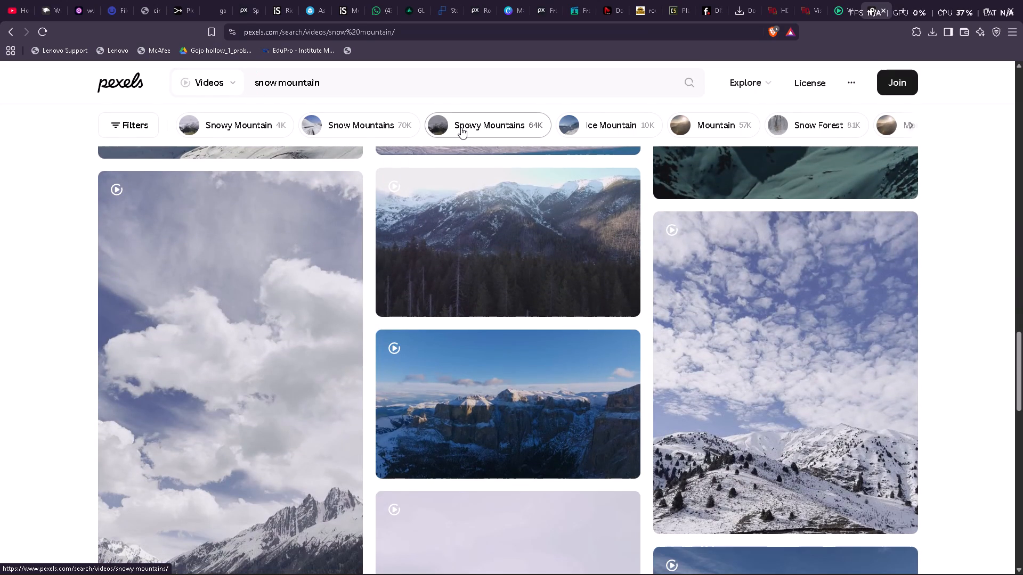
scroll(461, 127, "down", 3)
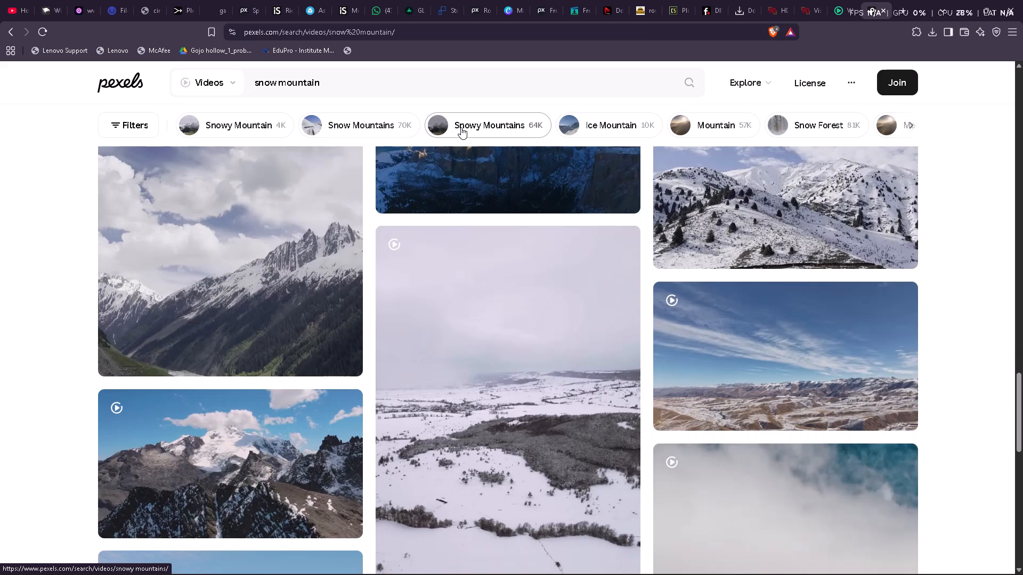
scroll(461, 127, "down", 2)
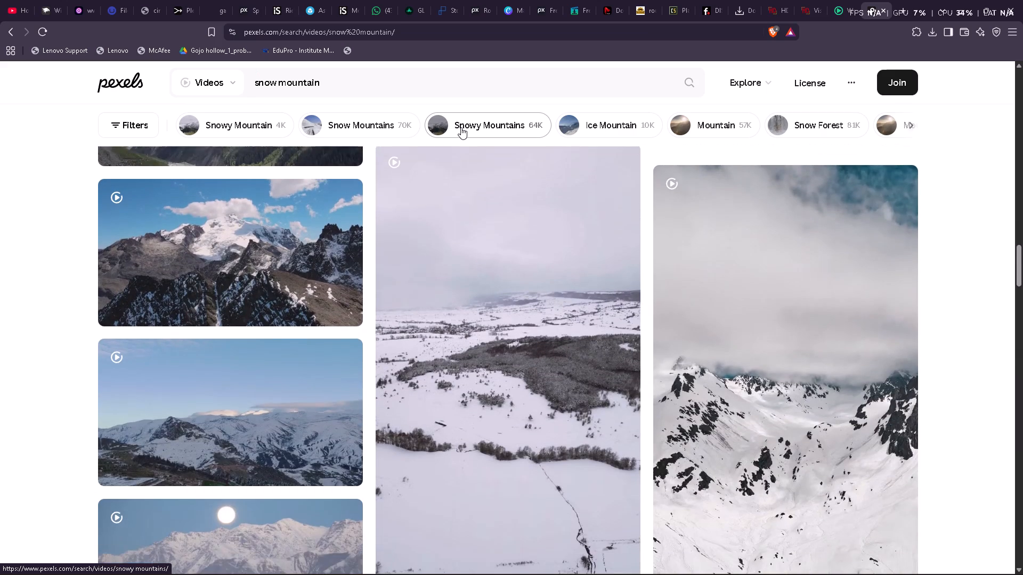
scroll(461, 127, "down", 6)
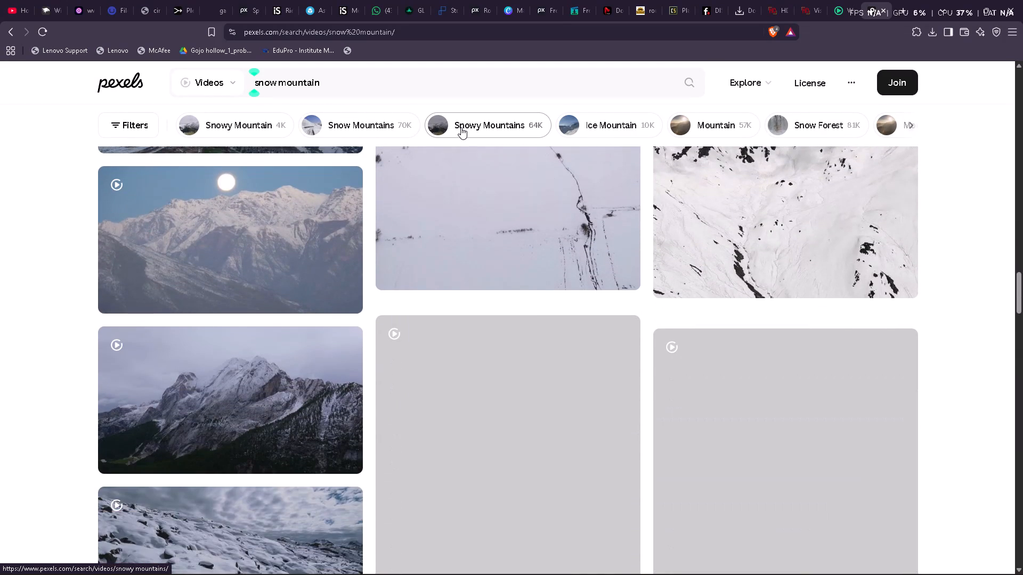
scroll(461, 127, "down", 4)
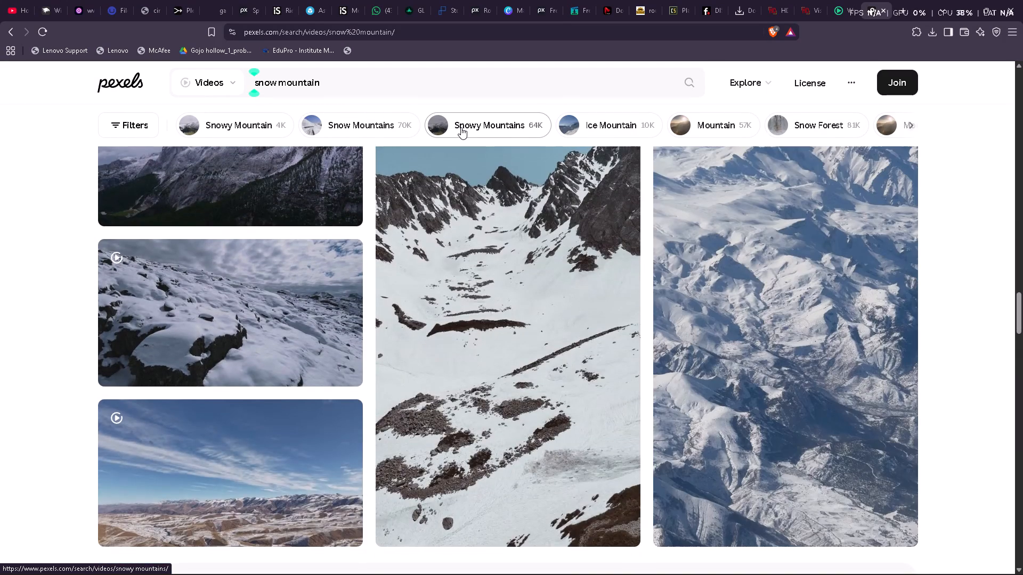
scroll(461, 127, "down", 10)
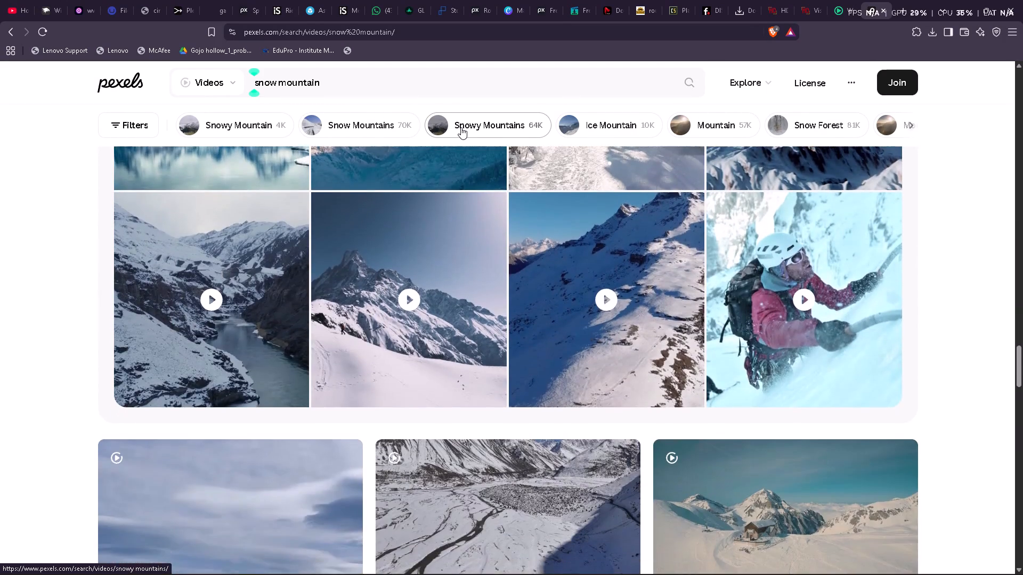
scroll(461, 127, "down", 5)
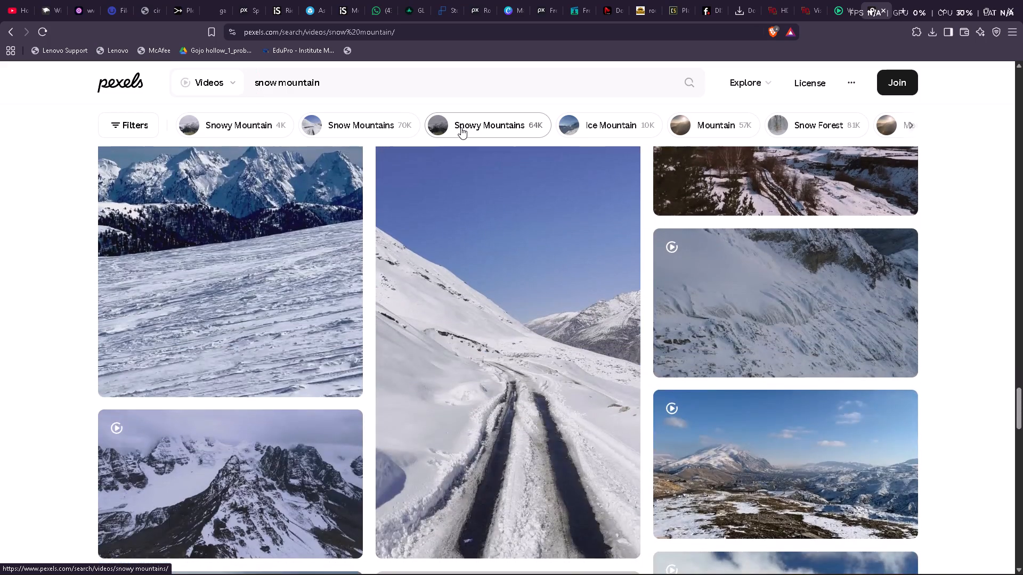
scroll(461, 127, "down", 3)
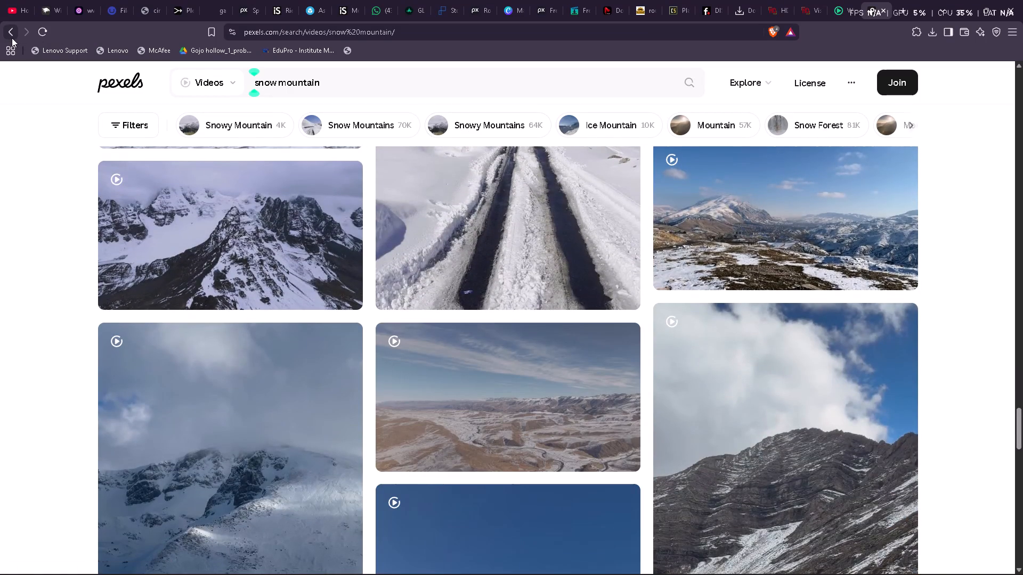
Go back to the "snow forest" results and search the Pexels videos for "snow land" instead.
left_click(12, 37)
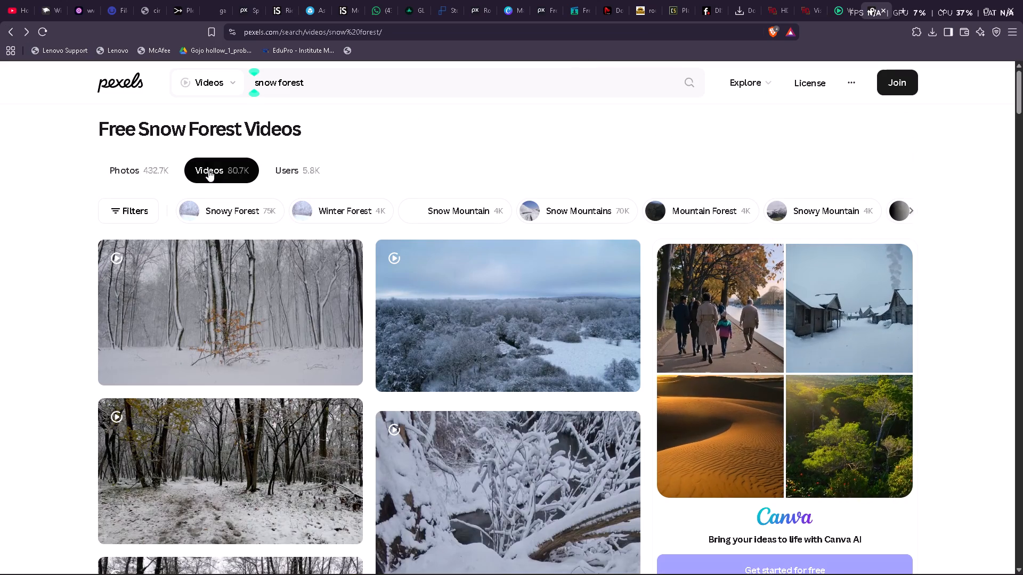
left_click(312, 89)
key("BackSpace")
key("BackSpace")
key("BackSpace")
key("BackSpace")
key("BackSpace")
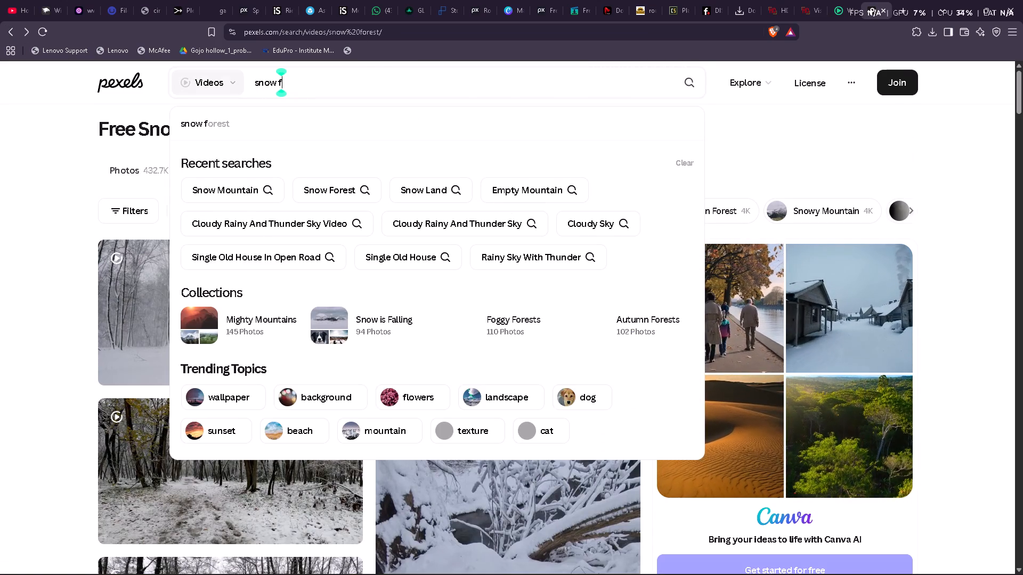
key("BackSpace")
type("land")
key("Return")
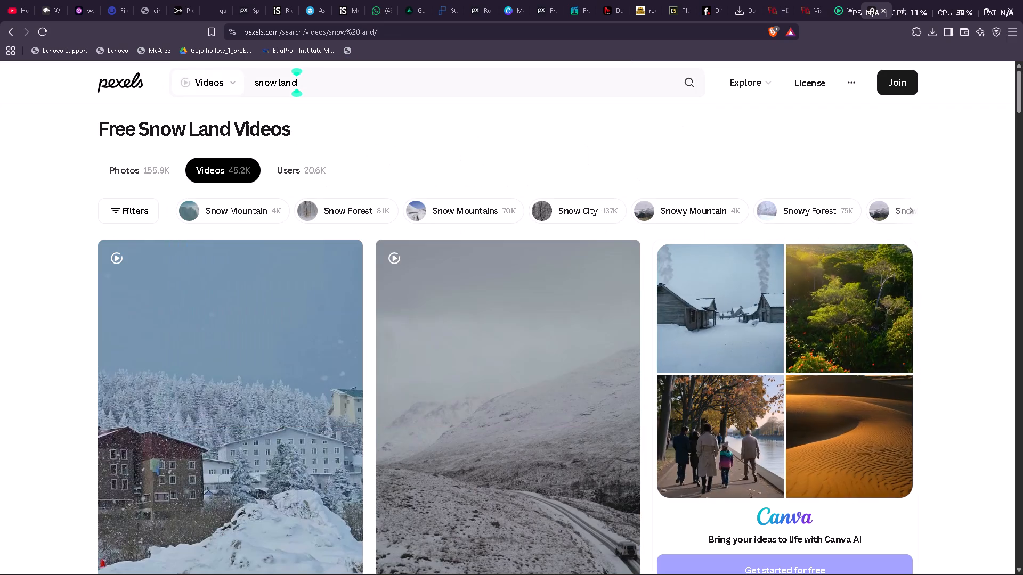
Look through the "snow land" video results for a wide snowy landscape clip that suits the masked mountain footage.
scroll(387, 243, "down", 4)
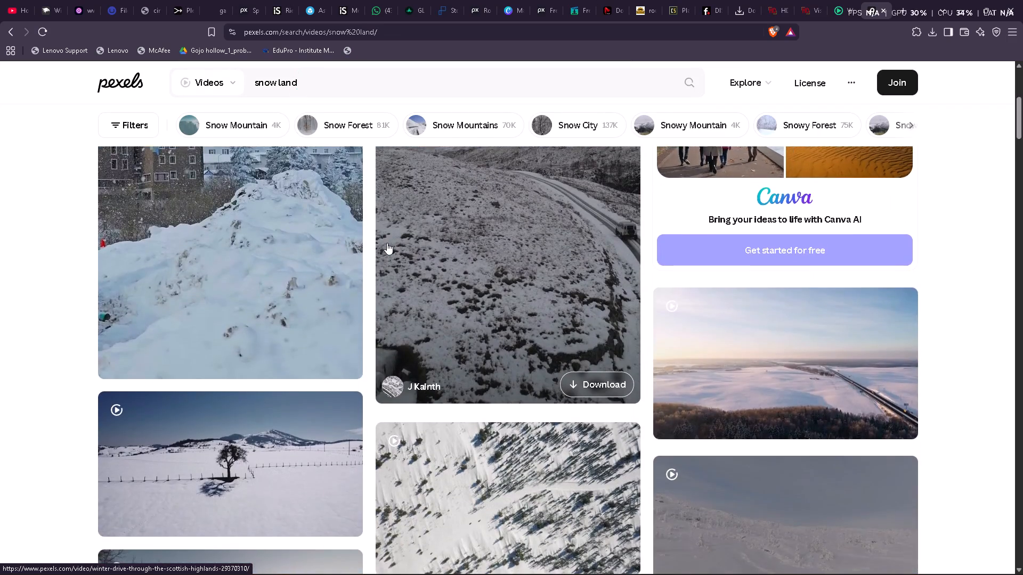
scroll(387, 243, "down", 4)
scroll(387, 243, "right", 1)
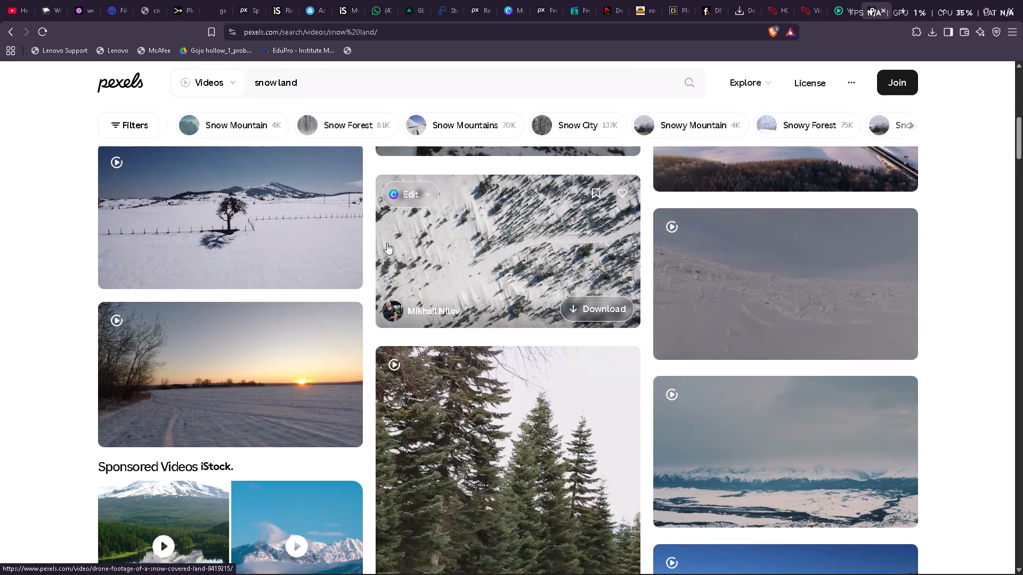
scroll(387, 243, "right", 2)
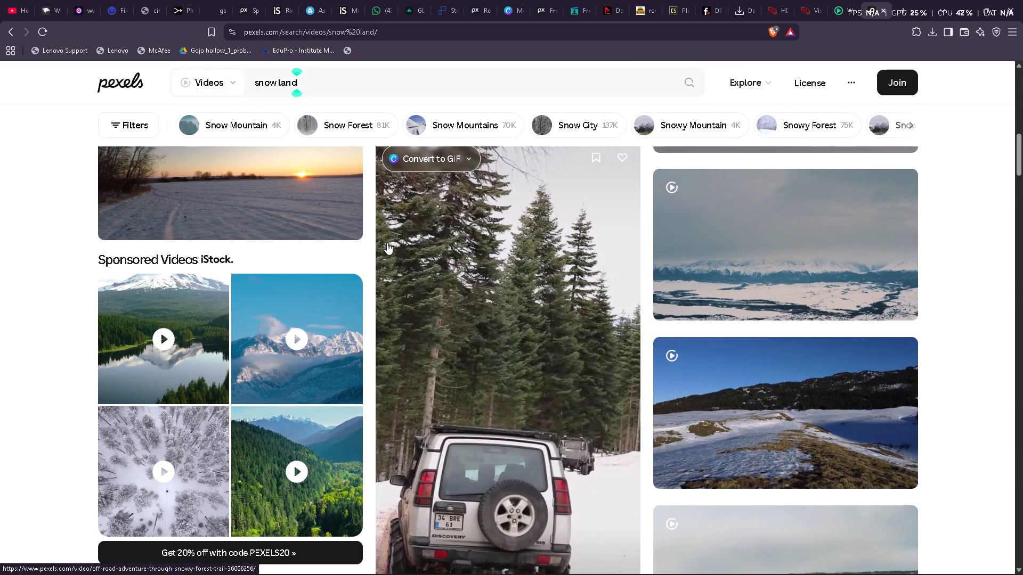
scroll(387, 243, "down", 7)
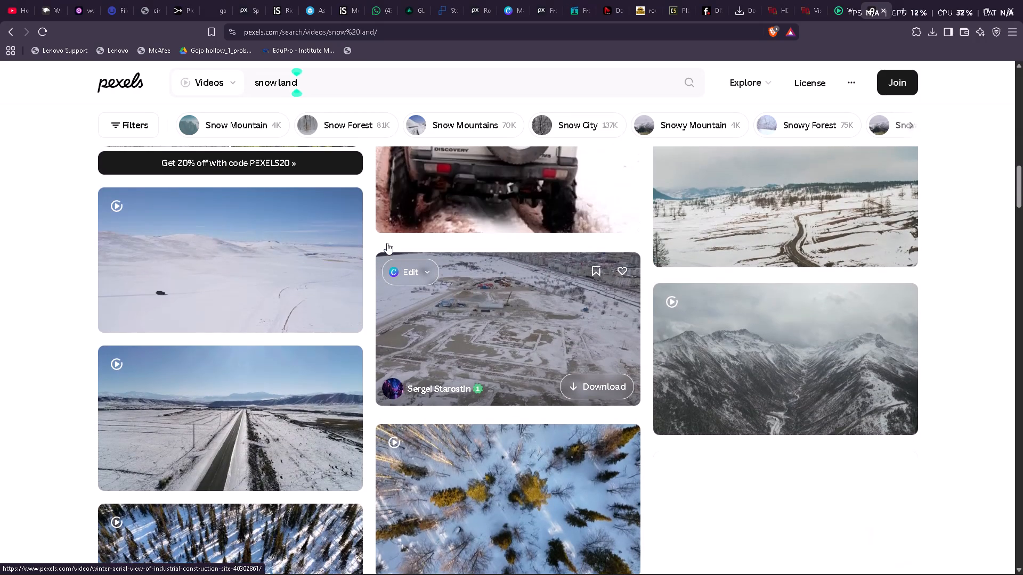
scroll(387, 243, "down", 2)
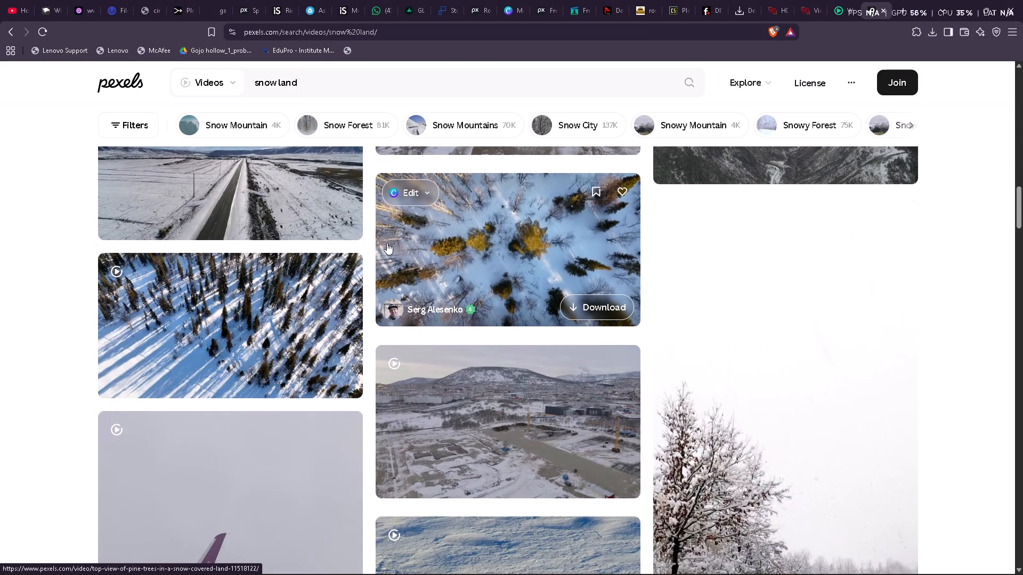
scroll(387, 243, "down", 2)
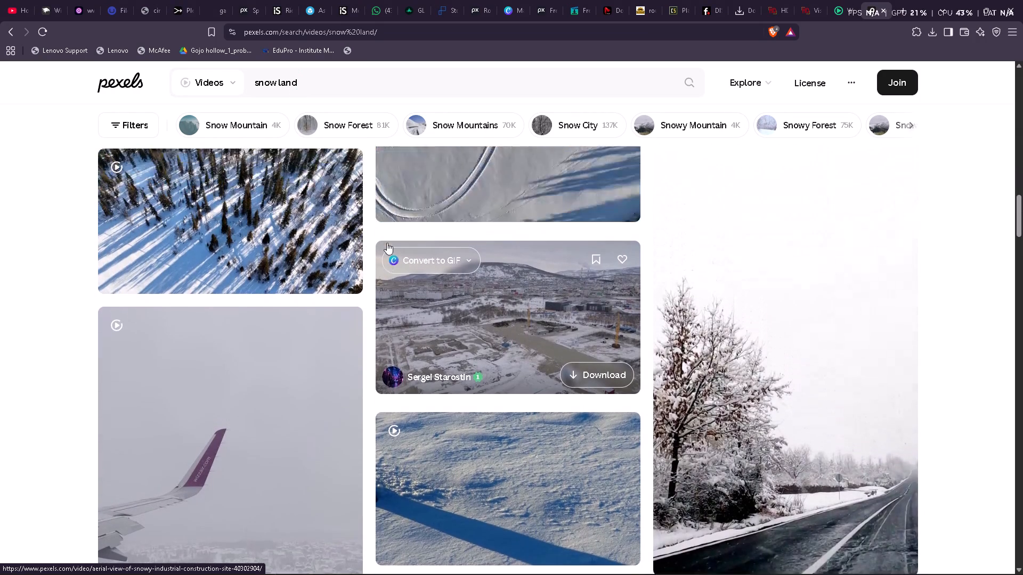
scroll(387, 243, "down", 3)
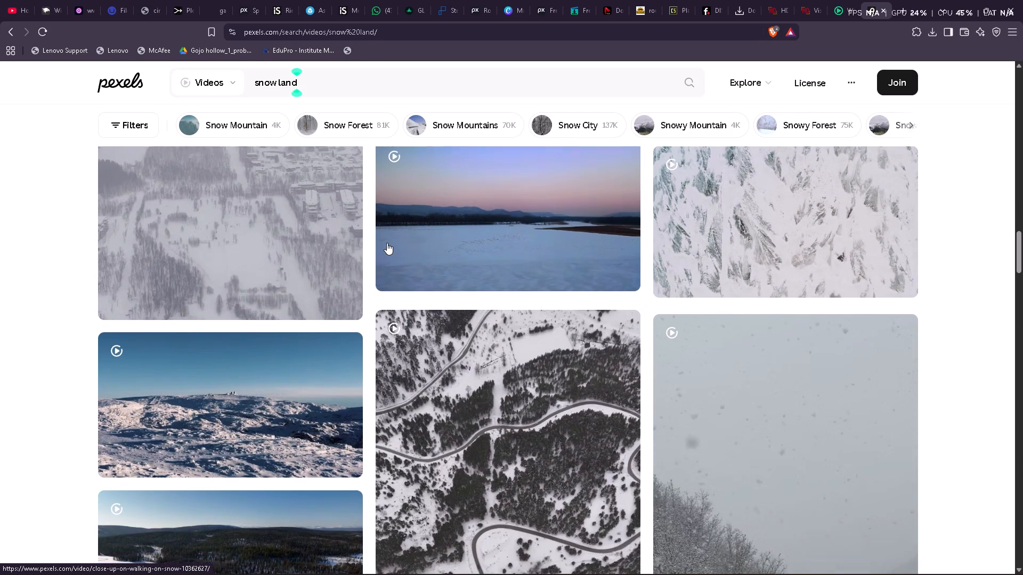
scroll(387, 243, "down", 1)
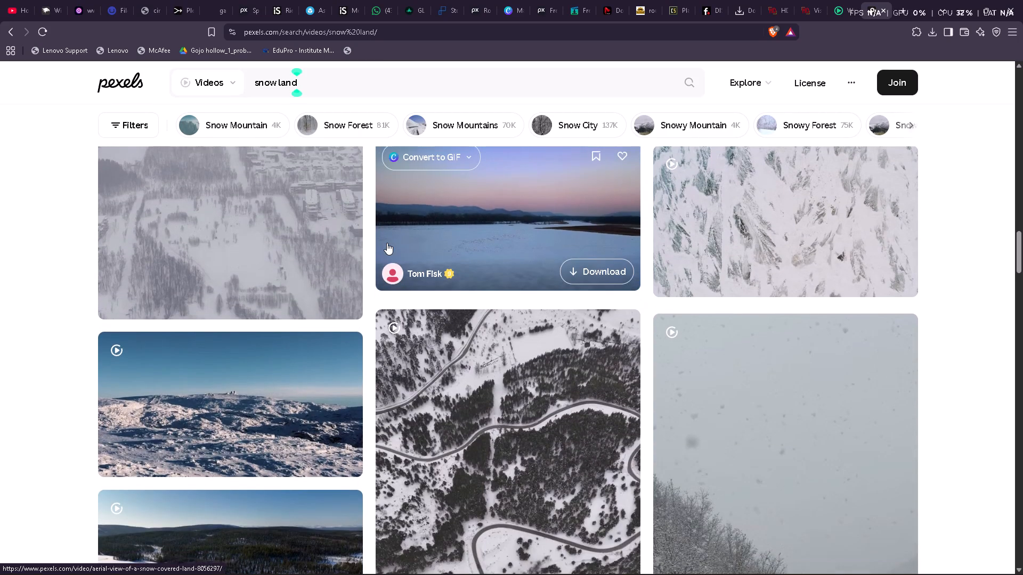
scroll(387, 243, "down", 3)
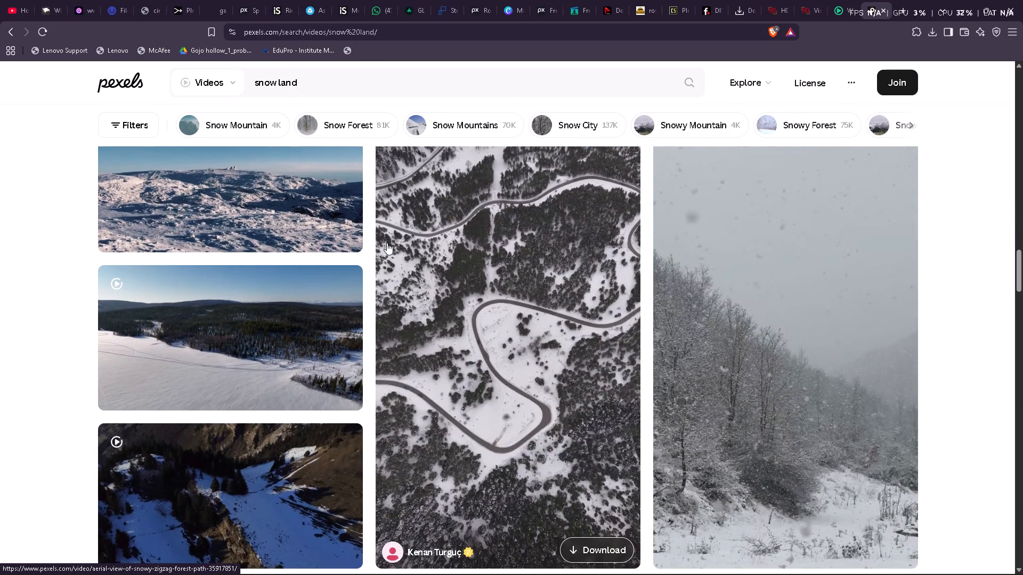
scroll(387, 243, "up", 3)
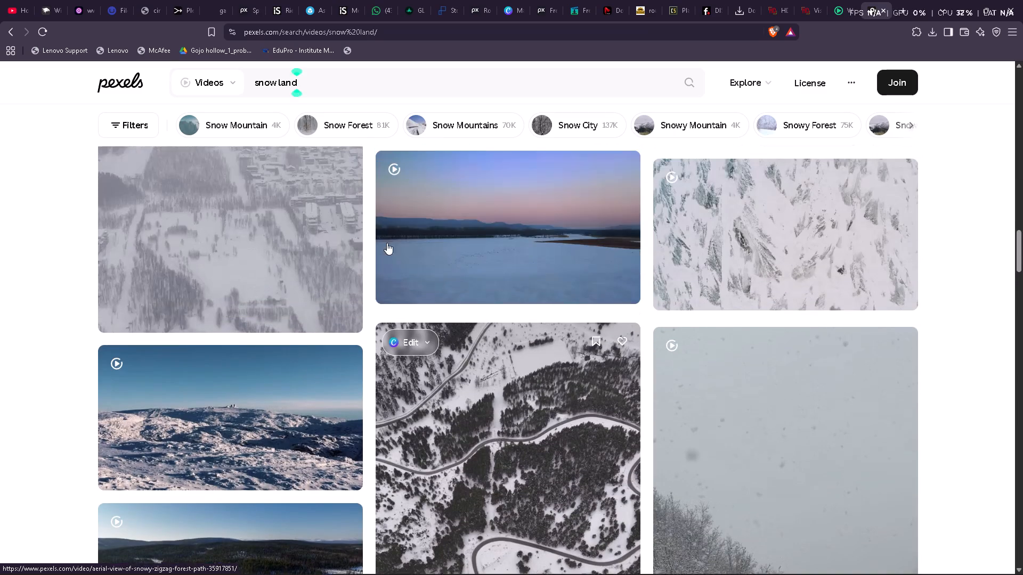
scroll(387, 243, "up", 1)
Open the aerial clip of snow-covered land at dusk and look through the similar videos suggested for it.
left_click(457, 260)
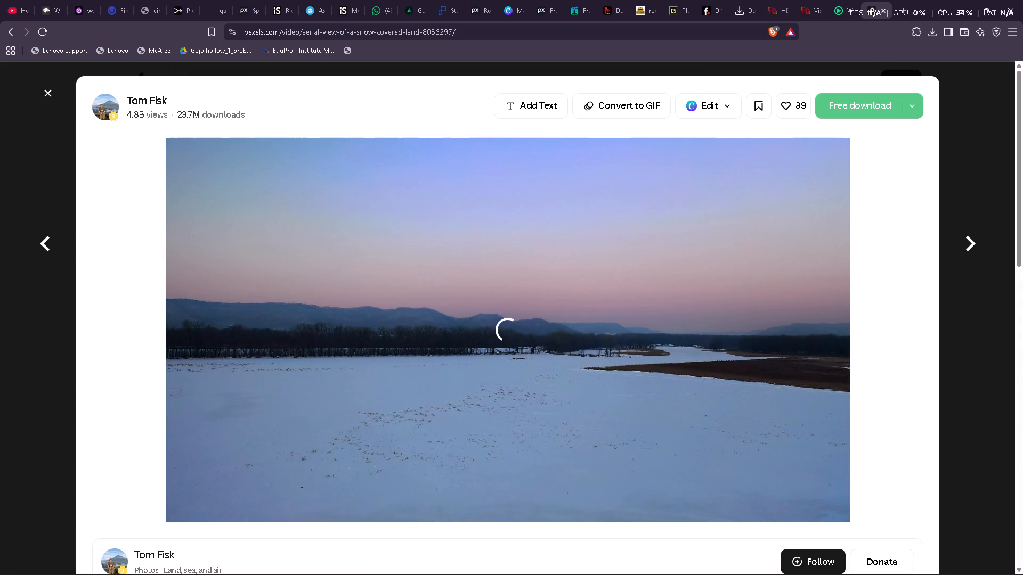
scroll(426, 345, "down", 4)
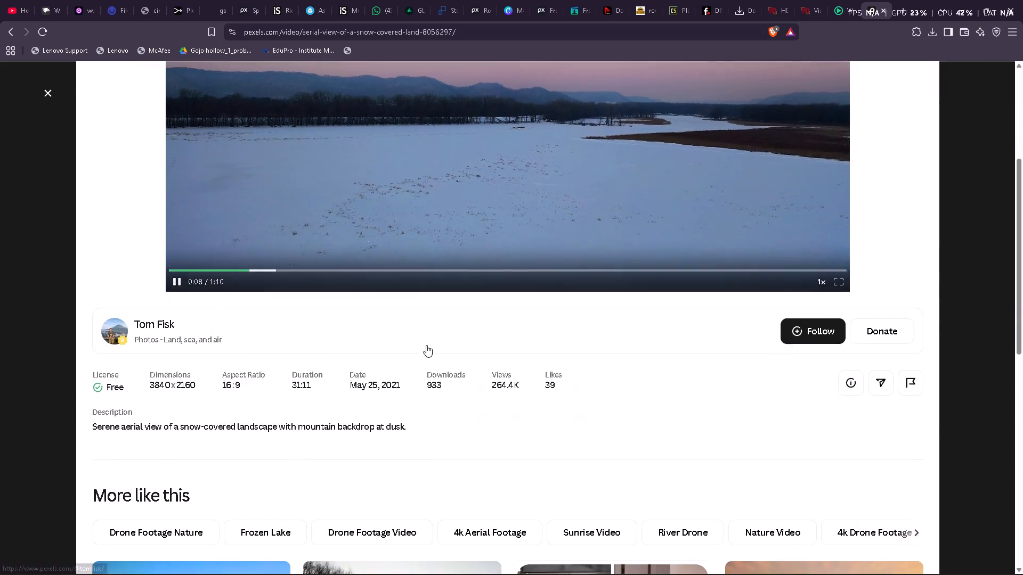
scroll(426, 345, "down", 3)
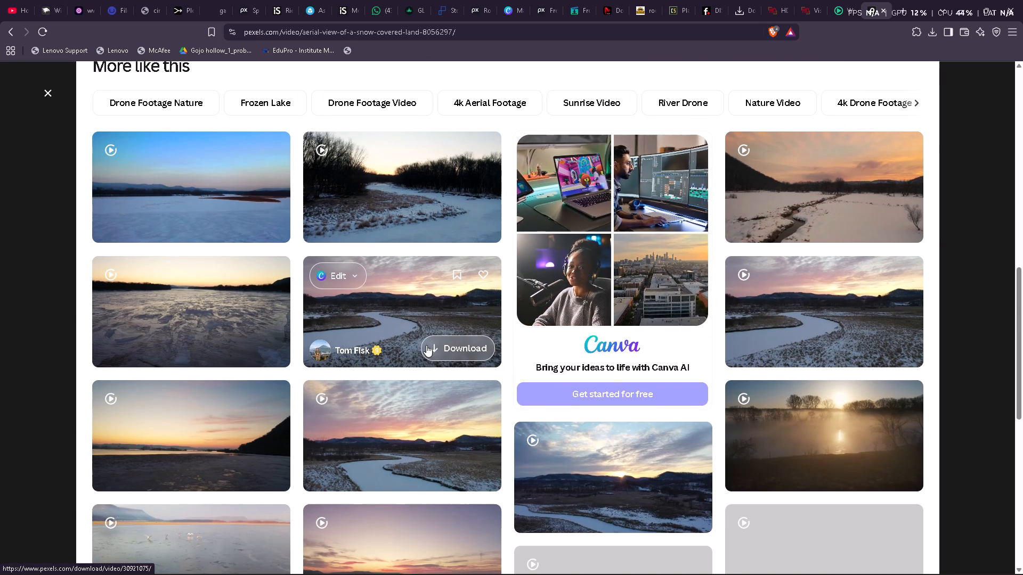
scroll(426, 345, "down", 2)
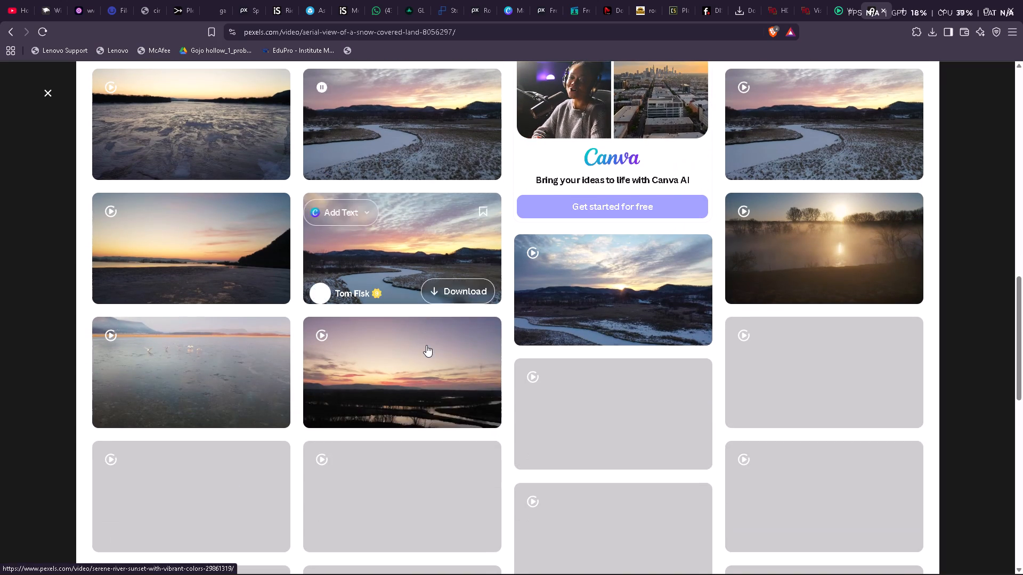
scroll(426, 345, "down", 4)
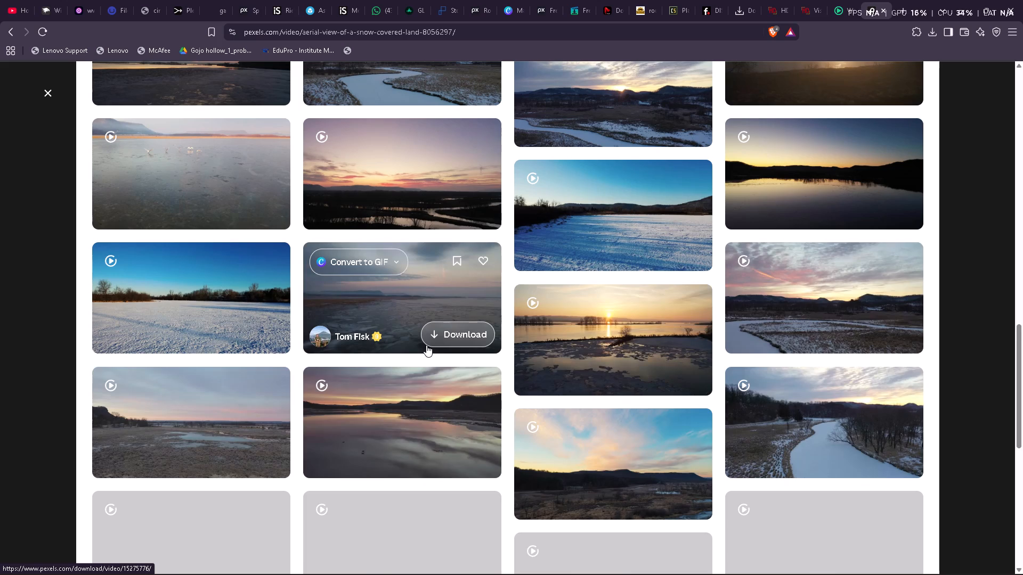
scroll(426, 345, "down", 4)
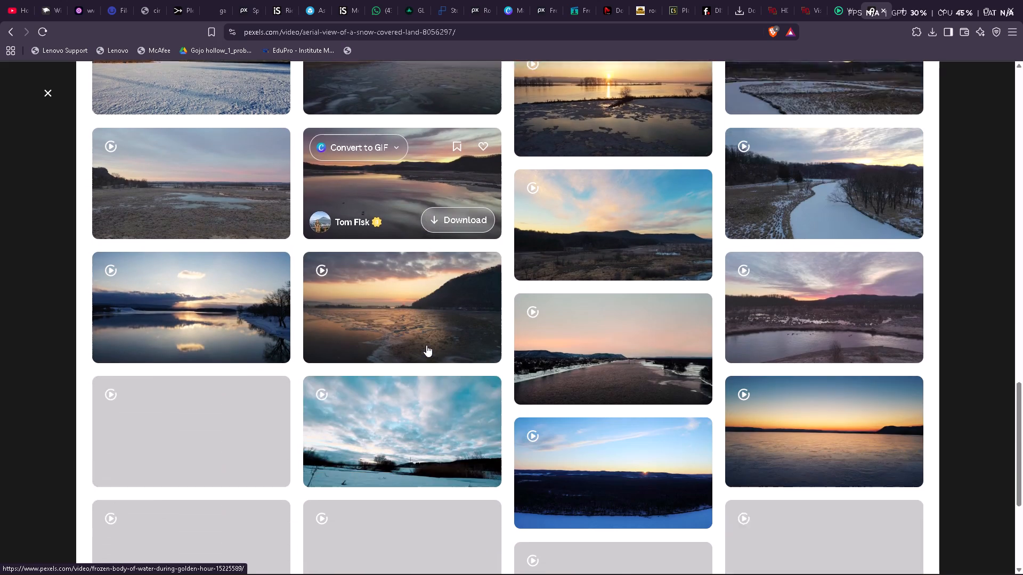
scroll(426, 345, "down", 4)
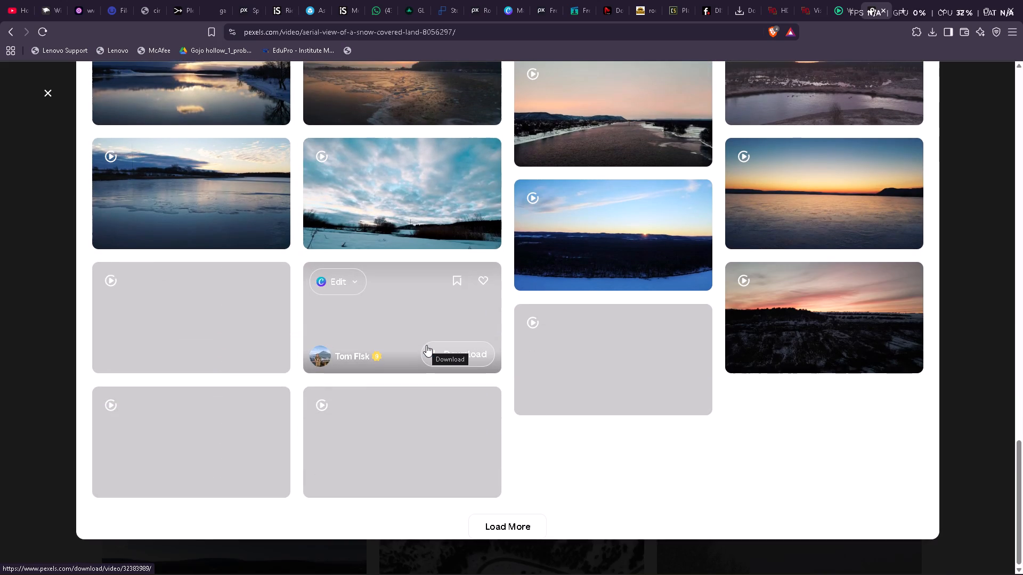
scroll(426, 345, "down", 1)
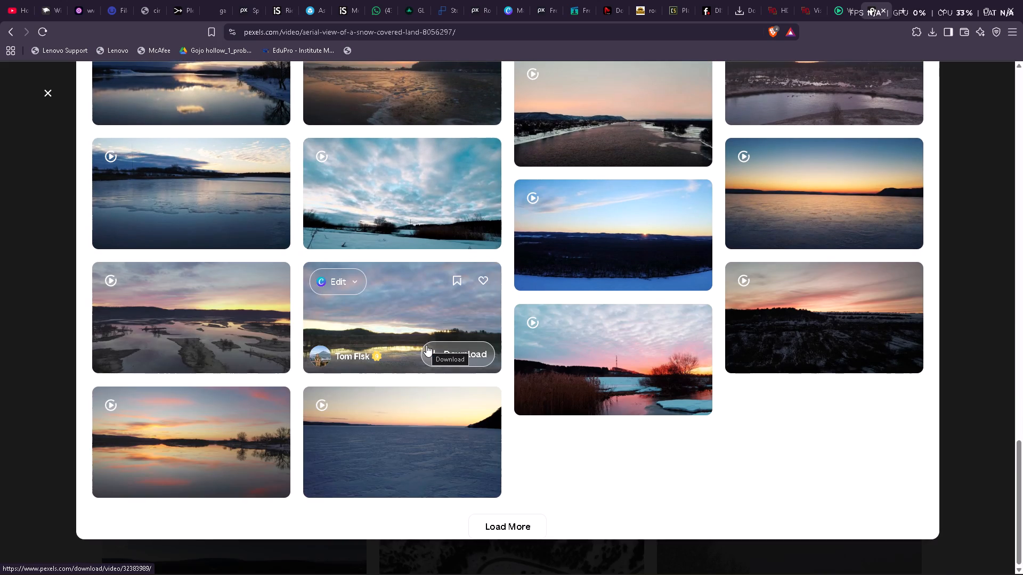
Download the dusk snow-covered land clip into the Downloads folder as 8056297-uhd_3840_2160_30fps.
scroll(426, 345, "up", 9)
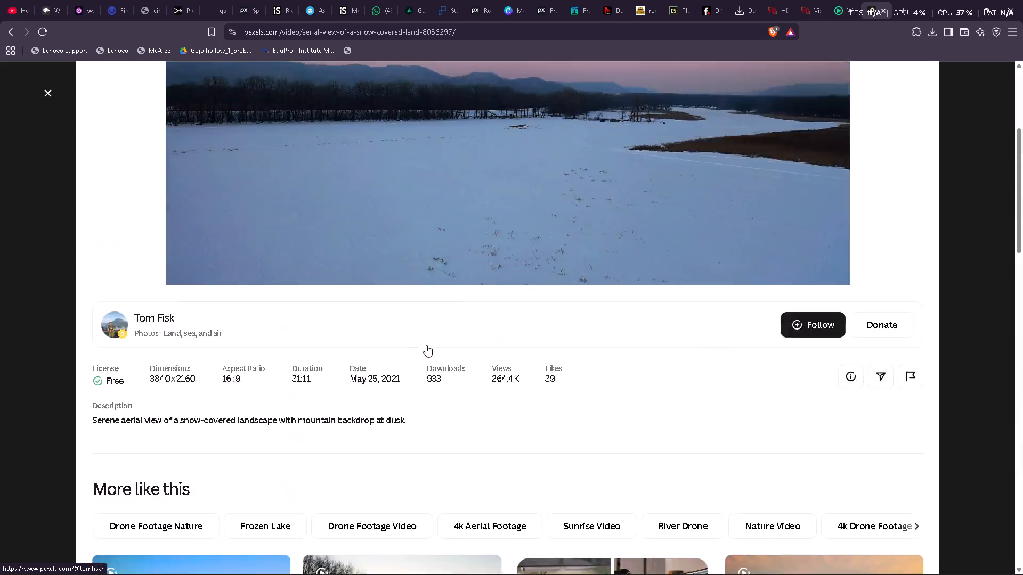
scroll(426, 345, "up", 7)
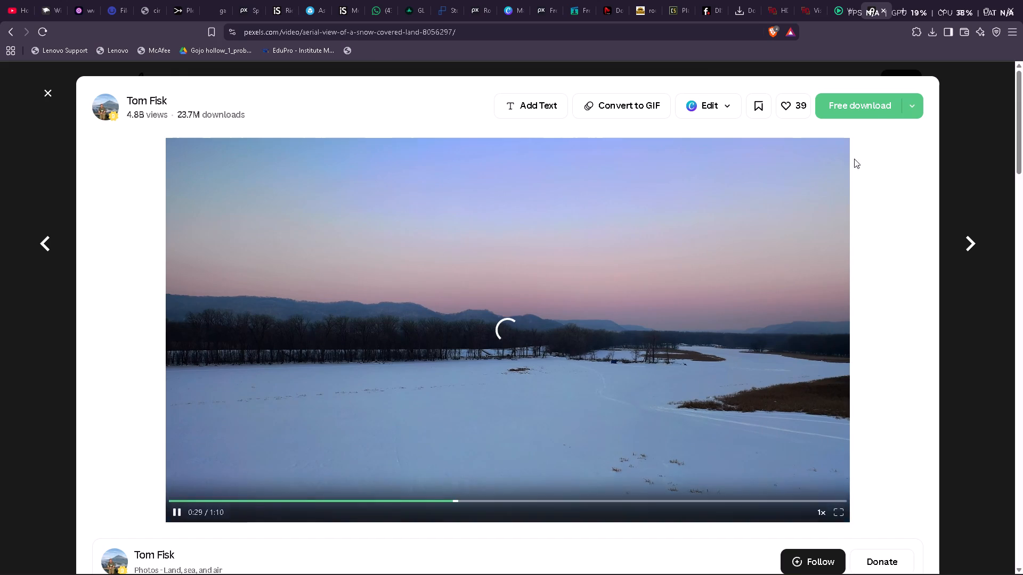
left_click(873, 111)
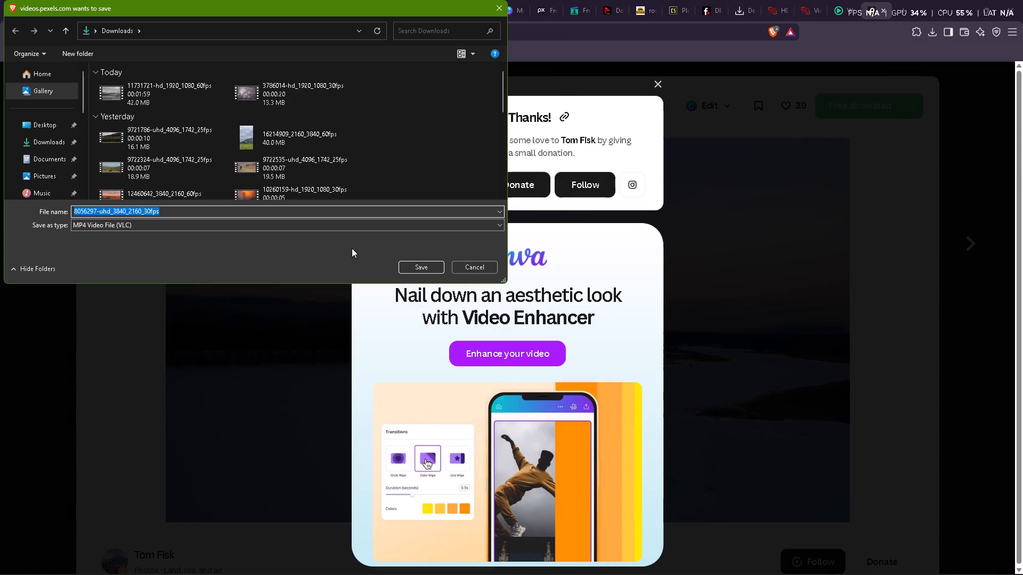
left_click(420, 266)
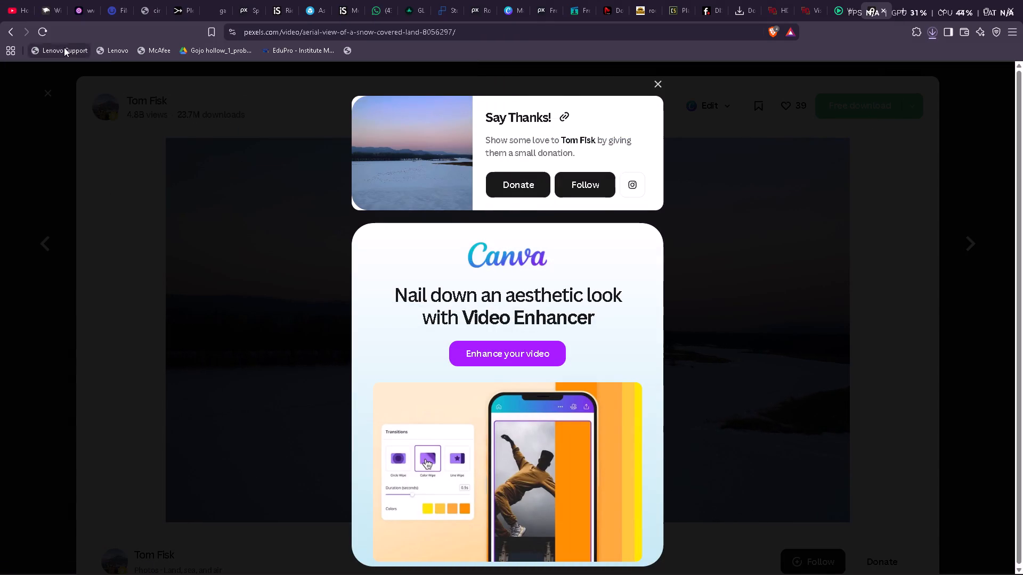
Return to the "snow land" results and look through the remaining videos for another suitable snowy landscape clip.
left_click(15, 32)
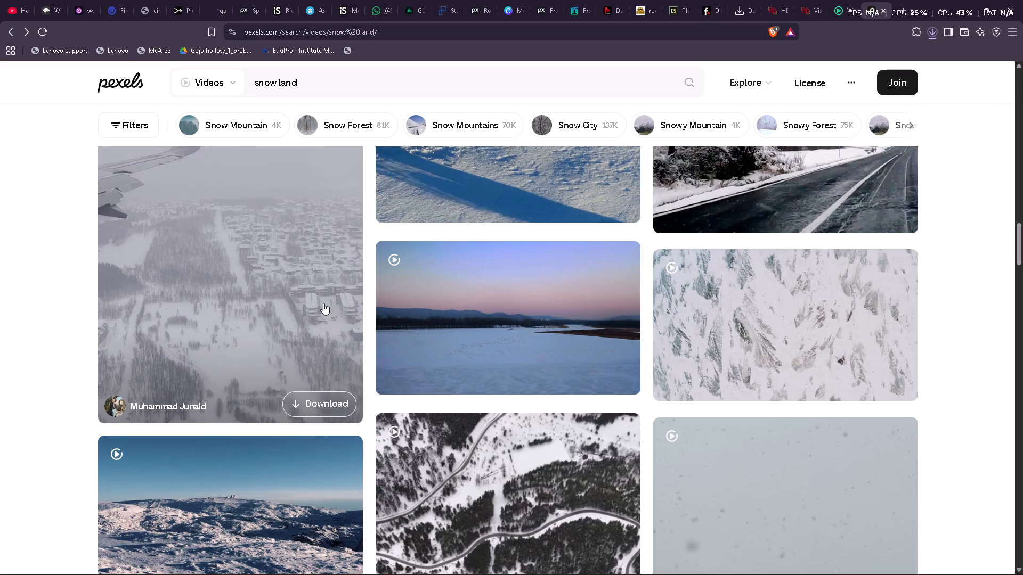
scroll(323, 303, "down", 3)
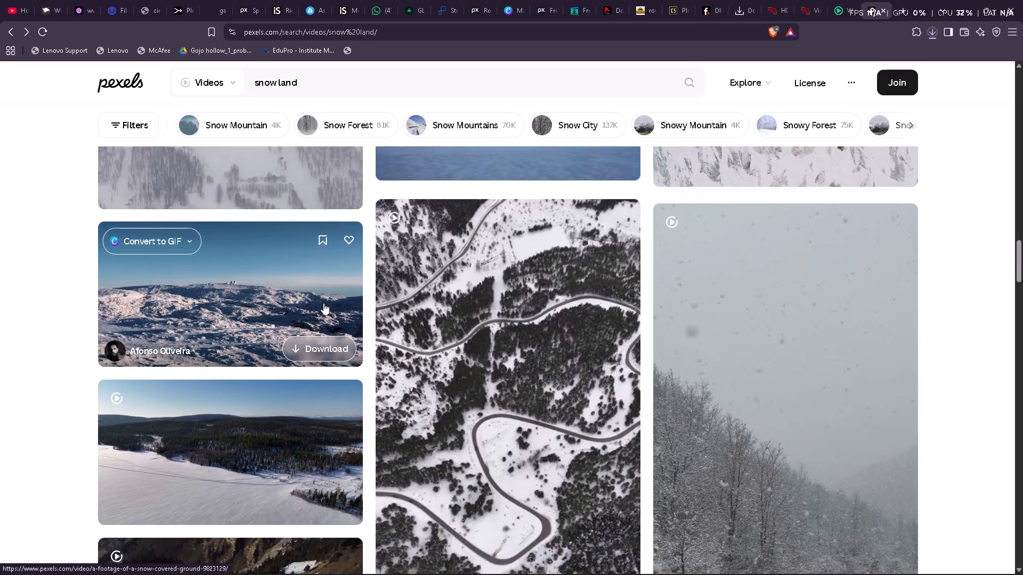
scroll(323, 303, "down", 10)
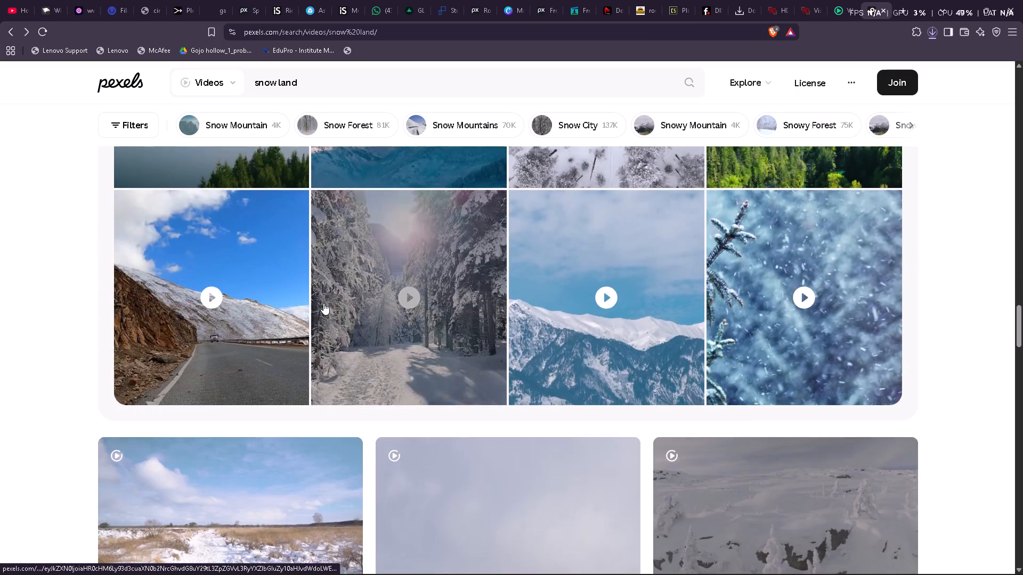
scroll(323, 303, "down", 6)
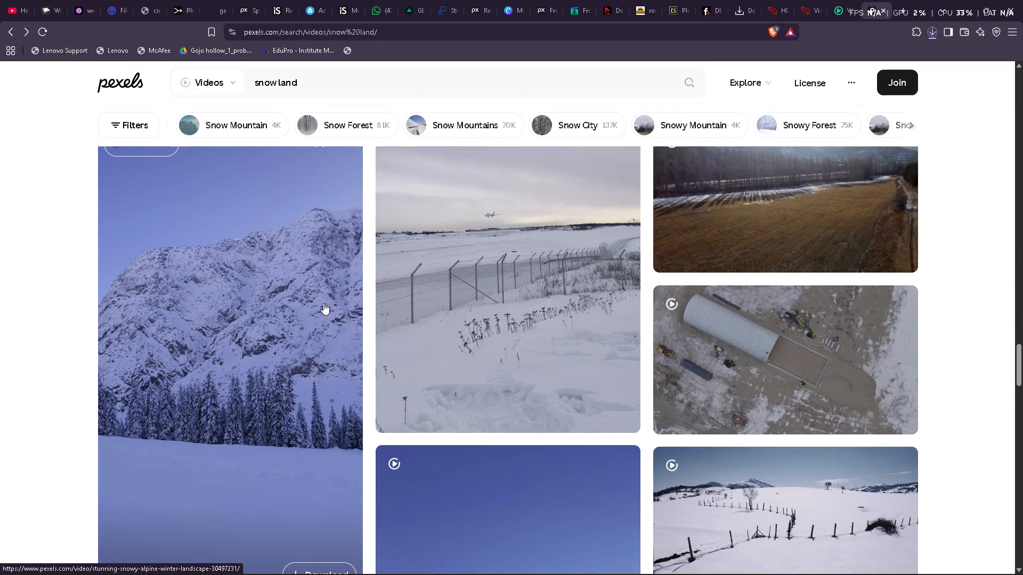
scroll(323, 303, "down", 7)
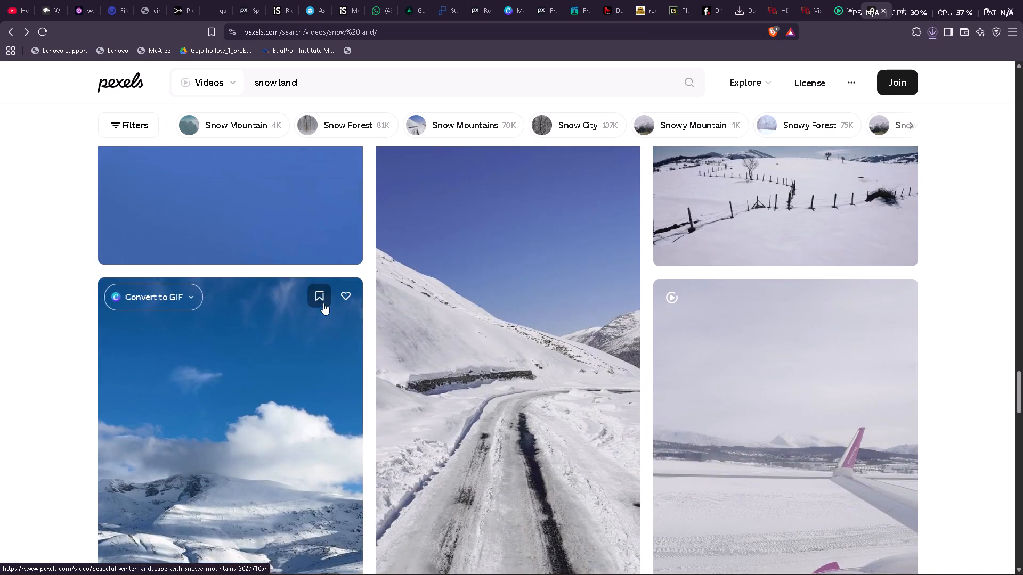
scroll(323, 303, "down", 7)
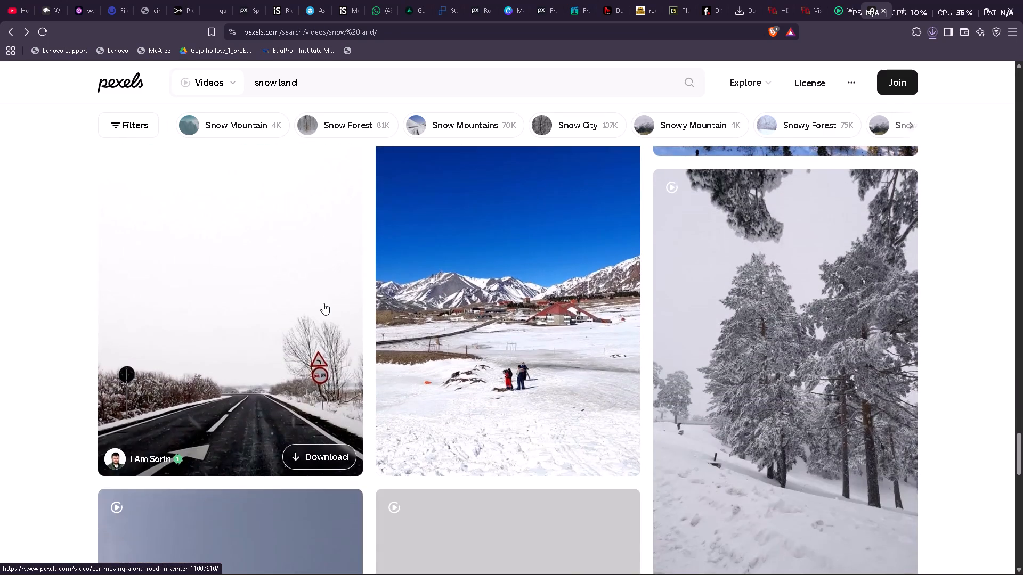
scroll(323, 303, "down", 7)
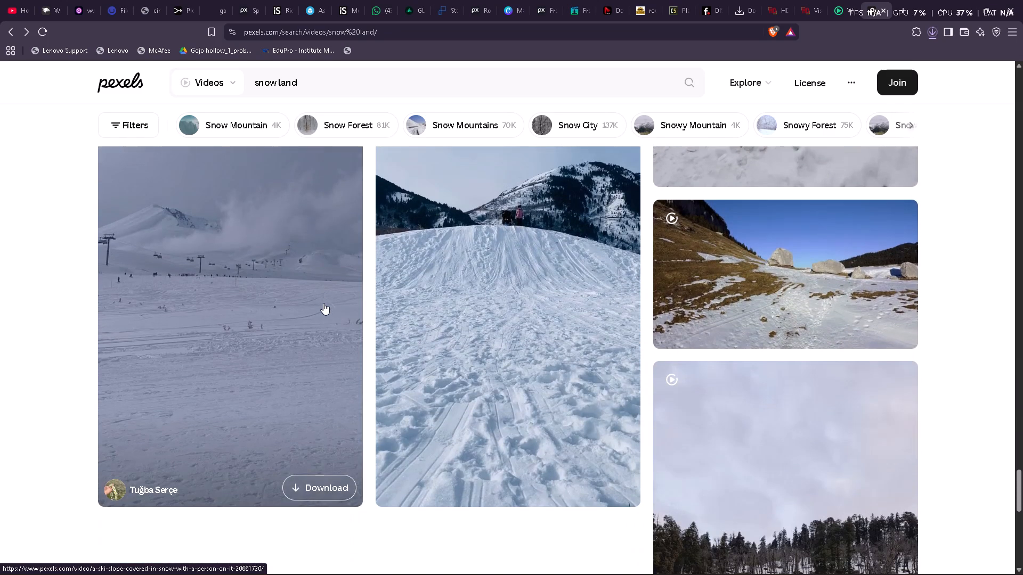
scroll(323, 303, "down", 5)
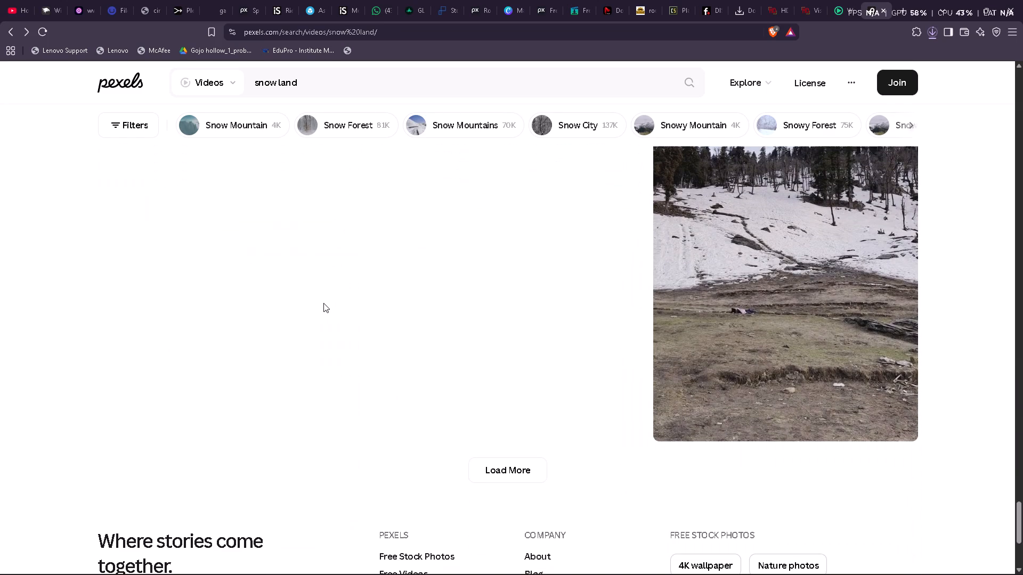
Load more "snow land" video results and look through them for another wide snowy landscape clip.
left_click(515, 467)
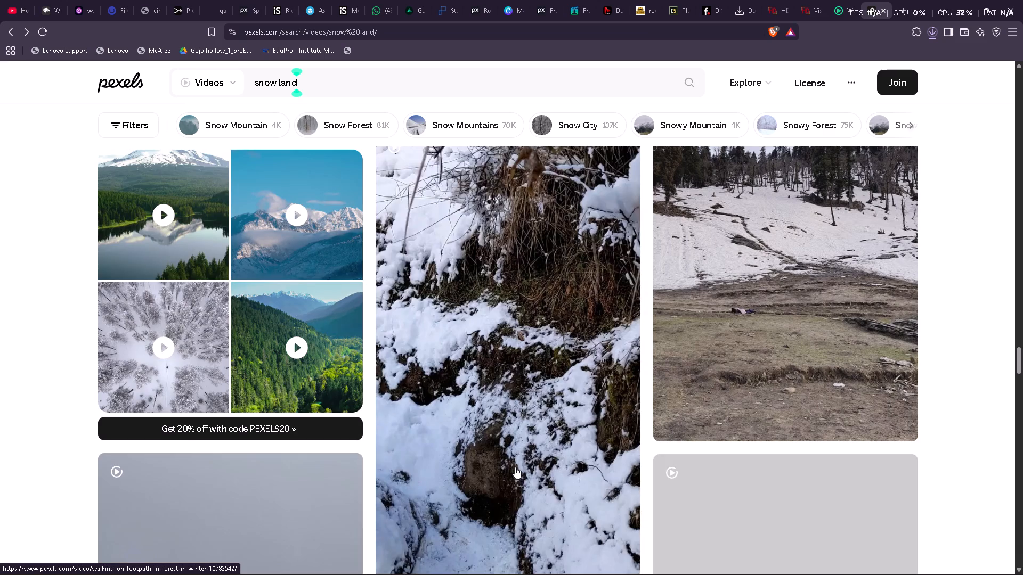
scroll(515, 467, "down", 7)
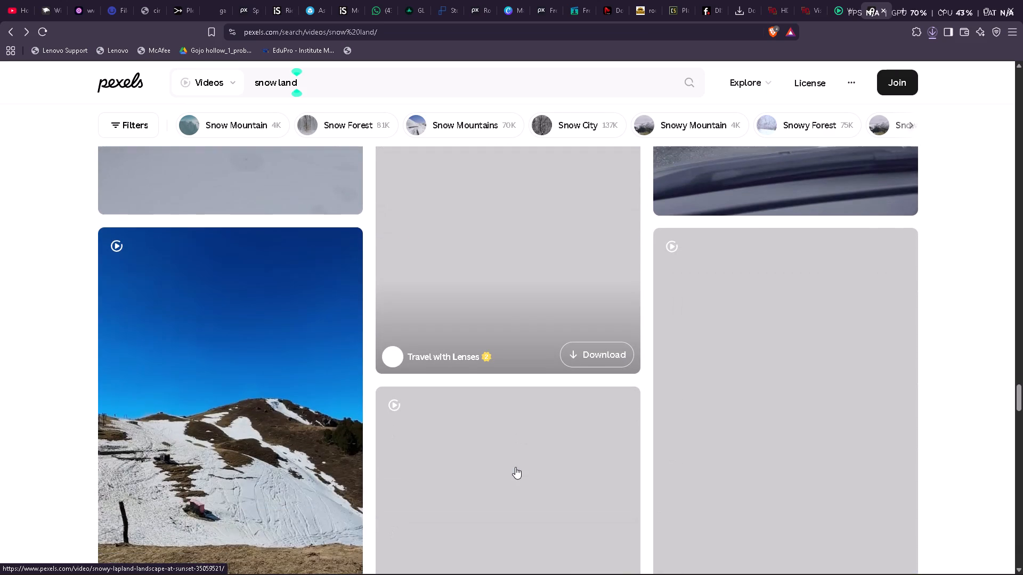
scroll(515, 467, "down", 4)
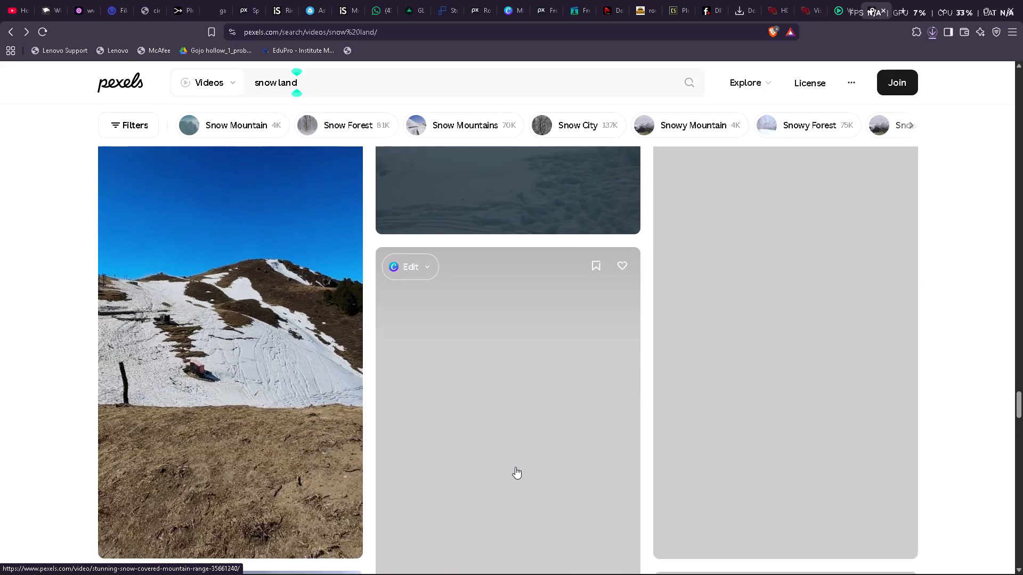
scroll(515, 467, "down", 3)
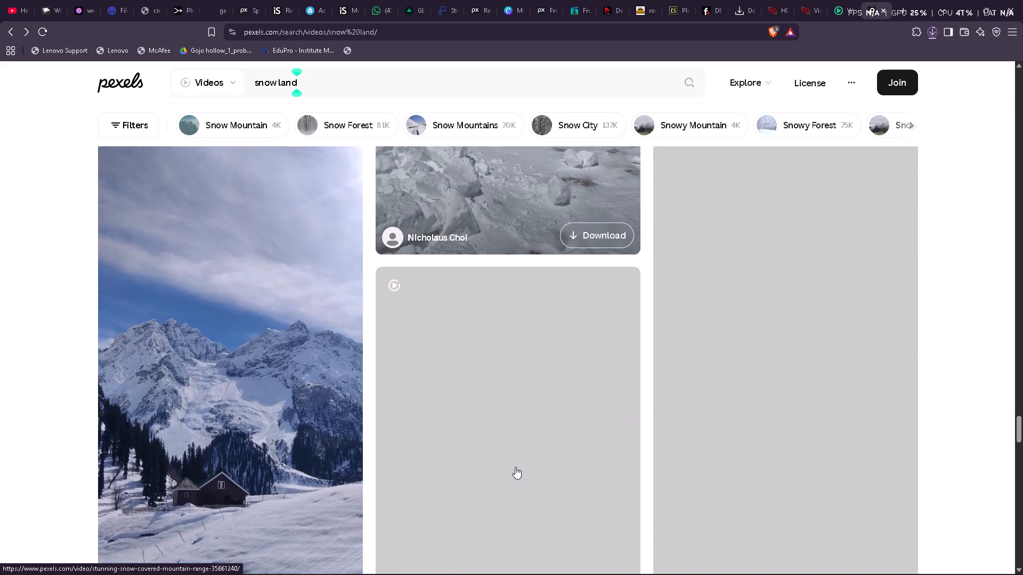
scroll(515, 467, "down", 6)
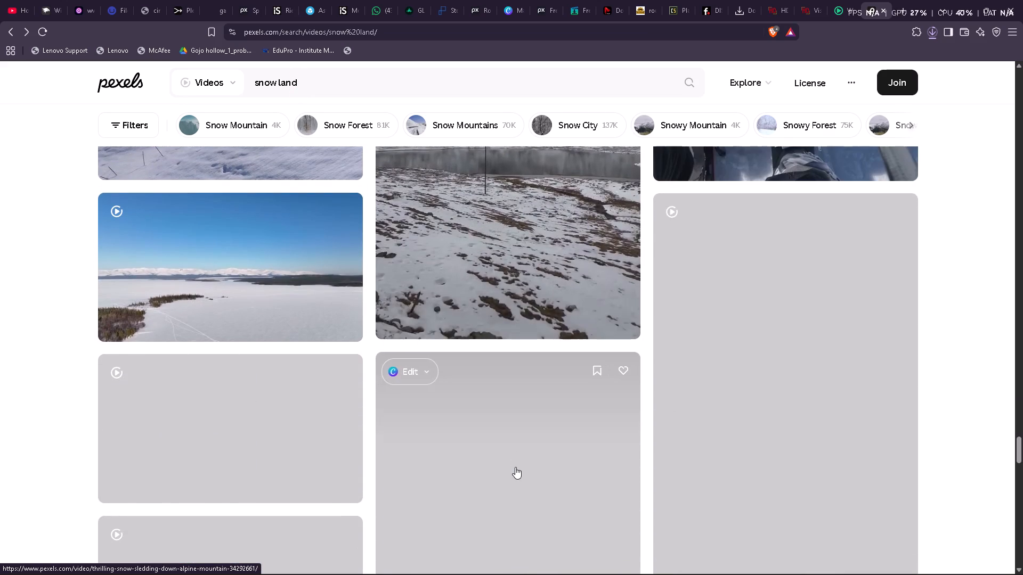
scroll(515, 467, "down", 1)
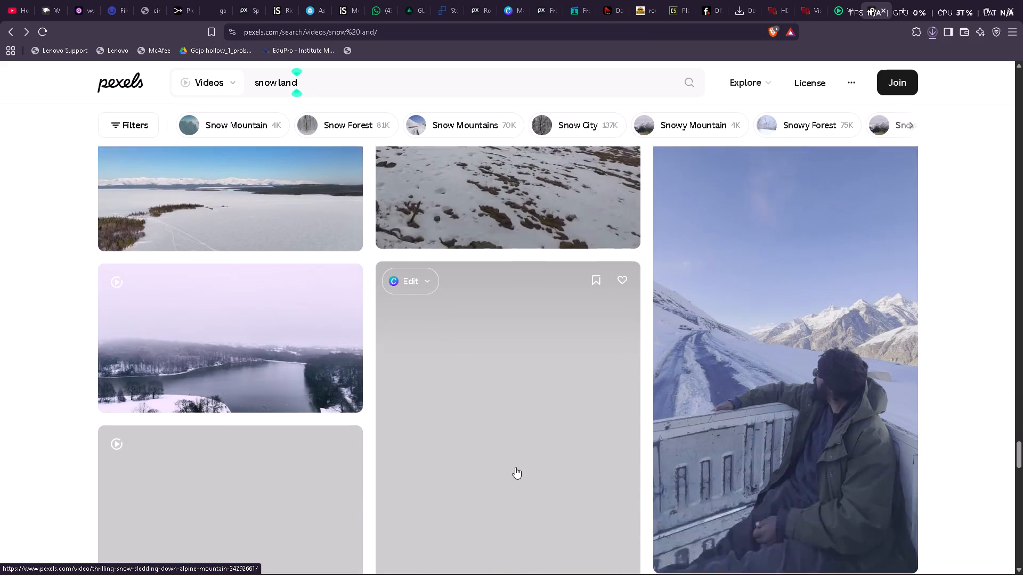
scroll(515, 467, "down", 5)
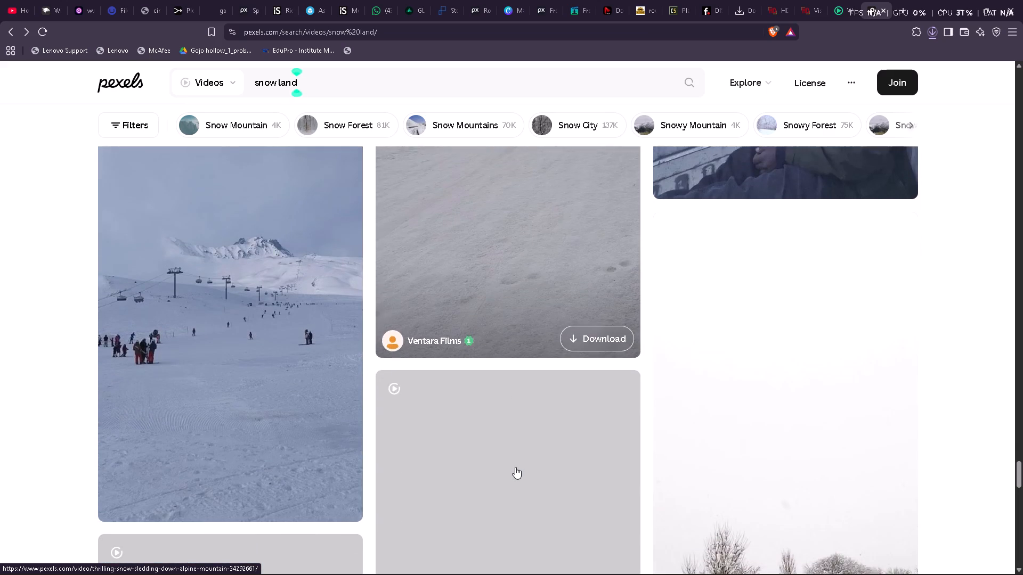
scroll(515, 467, "down", 3)
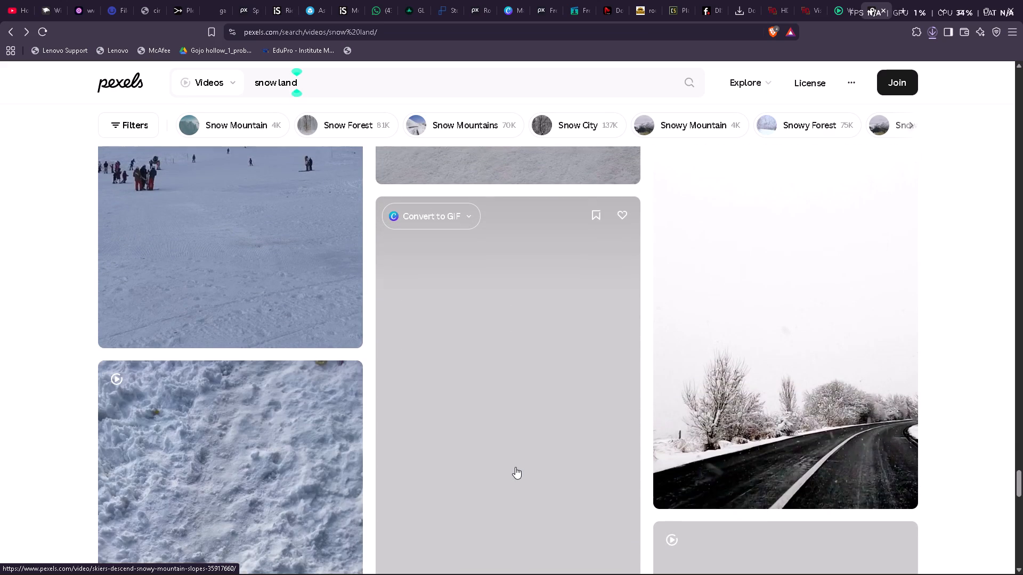
scroll(515, 467, "down", 1)
scroll(515, 467, "up", 3)
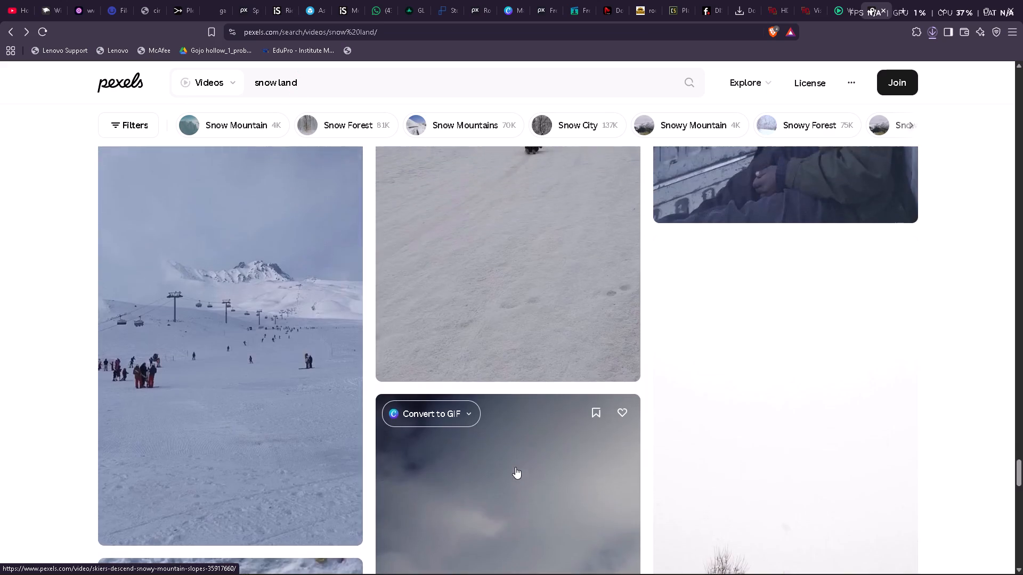
scroll(515, 467, "up", 2)
Open the ascending drone clip of the snow-covered plain under blue sky and examine its details and similar videos.
left_click(247, 296)
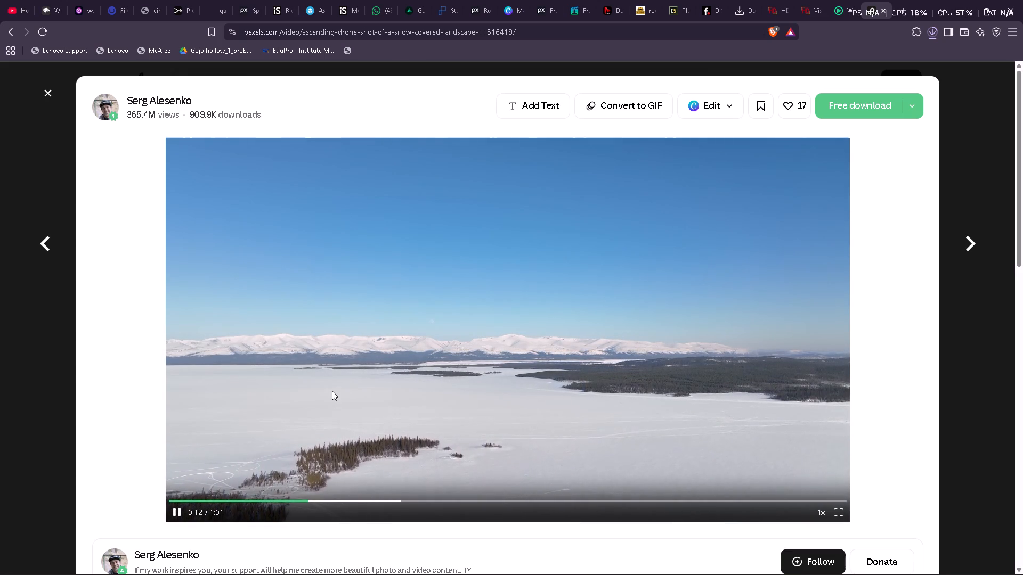
scroll(332, 391, "down", 2)
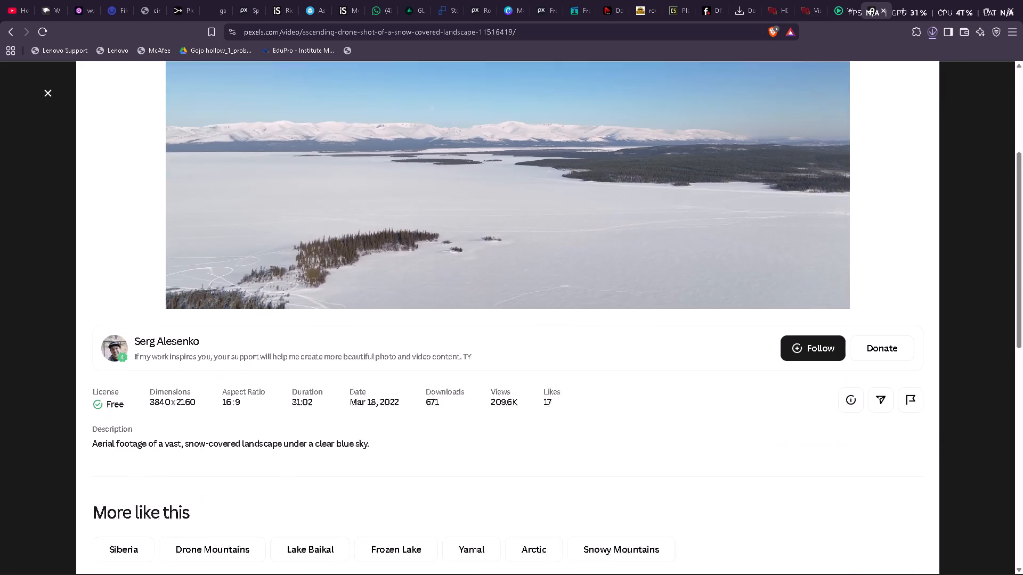
scroll(332, 391, "down", 4)
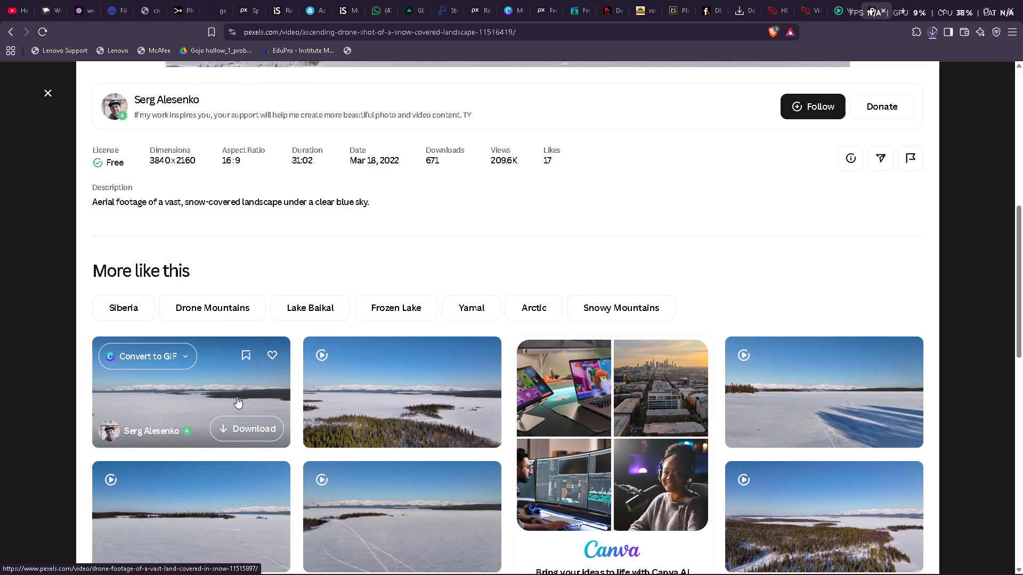
Open the similar drone clip of a vast land covered in snow, then check its suggestions and preview.
left_click(217, 388)
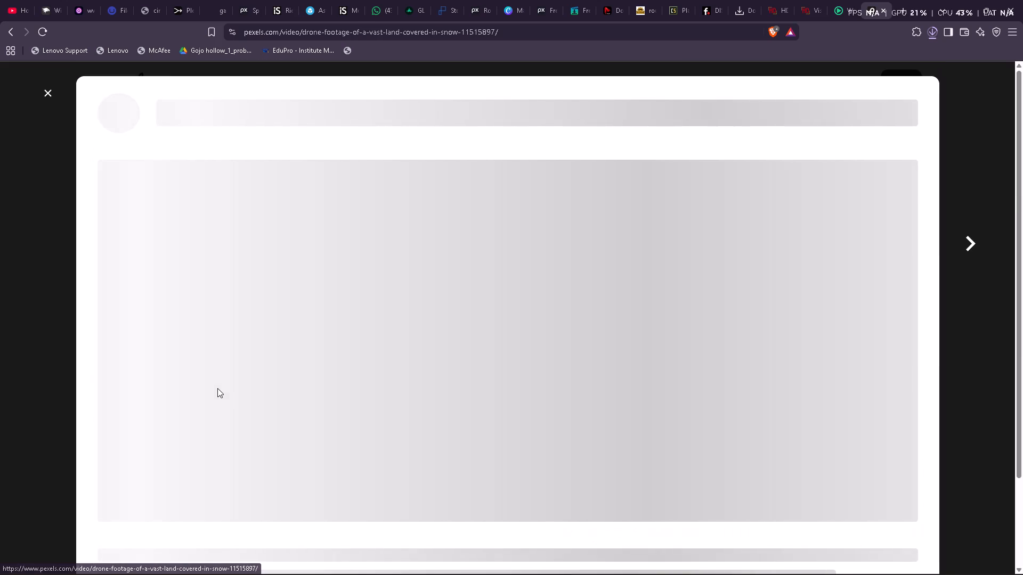
scroll(309, 394, "down", 6)
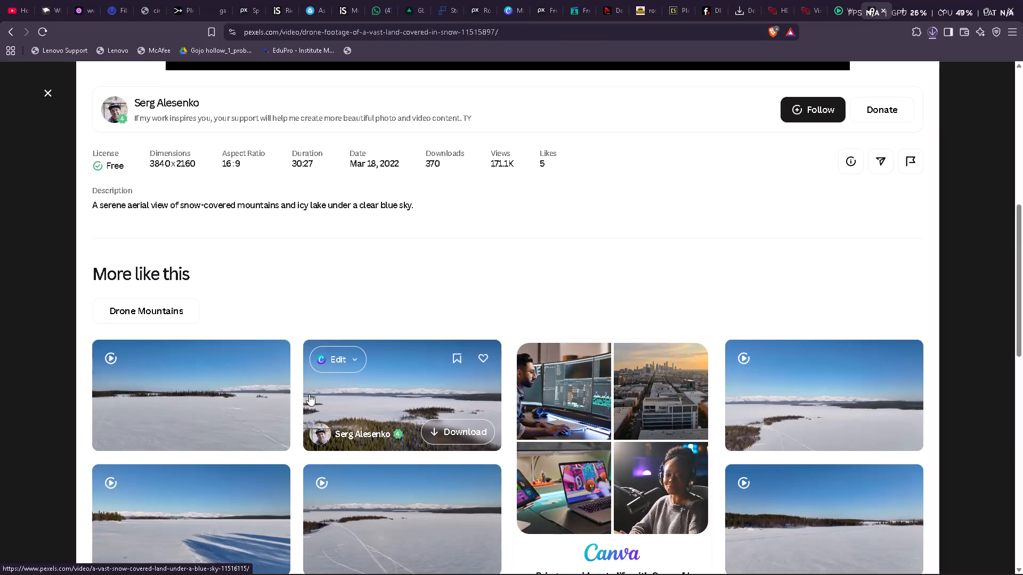
scroll(309, 394, "up", 2)
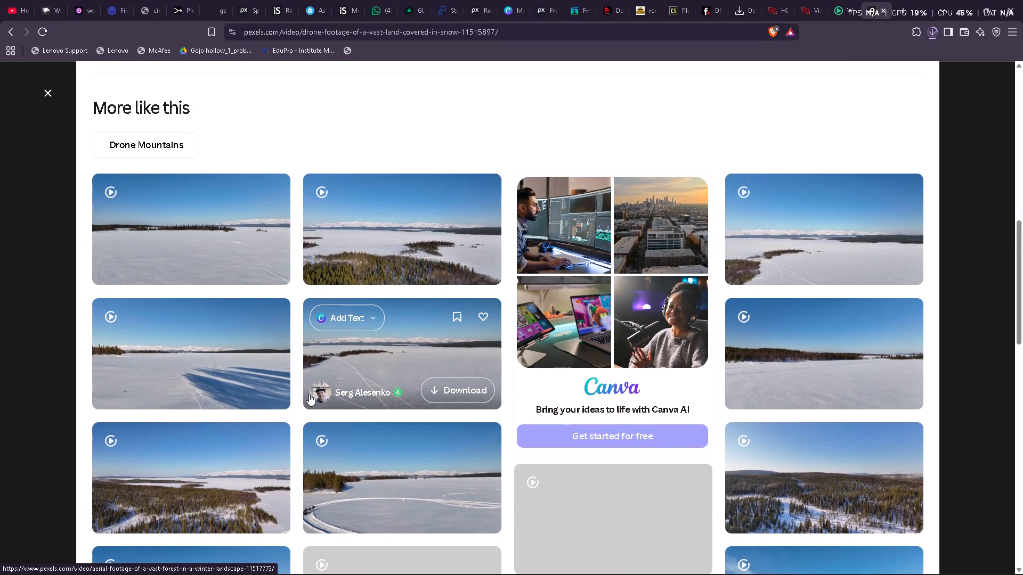
scroll(309, 394, "up", 2)
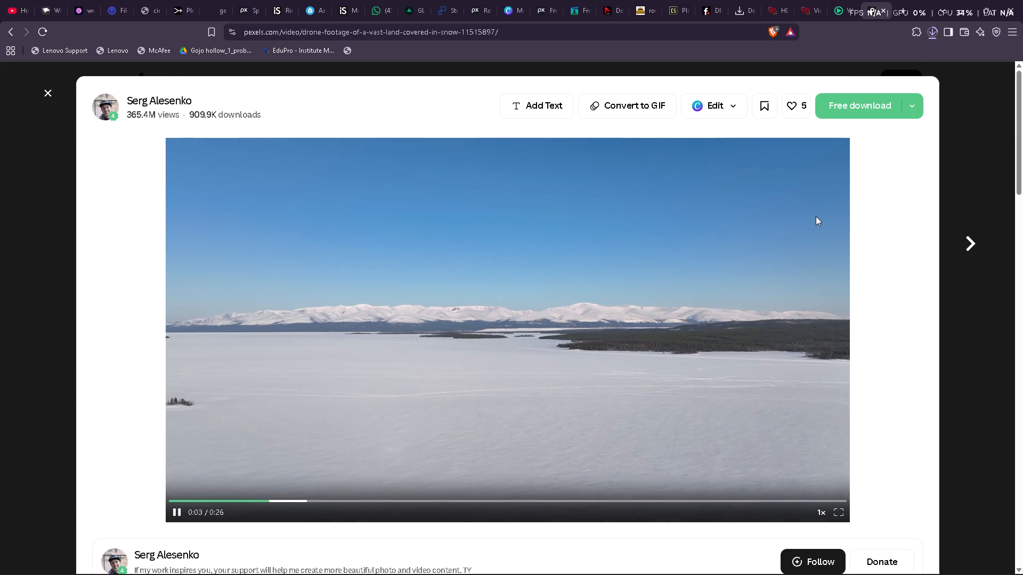
Open the similar drone clip of a snowy landscape with tracks under a blue sky and examine its suggested videos.
scroll(737, 276, "down", 1)
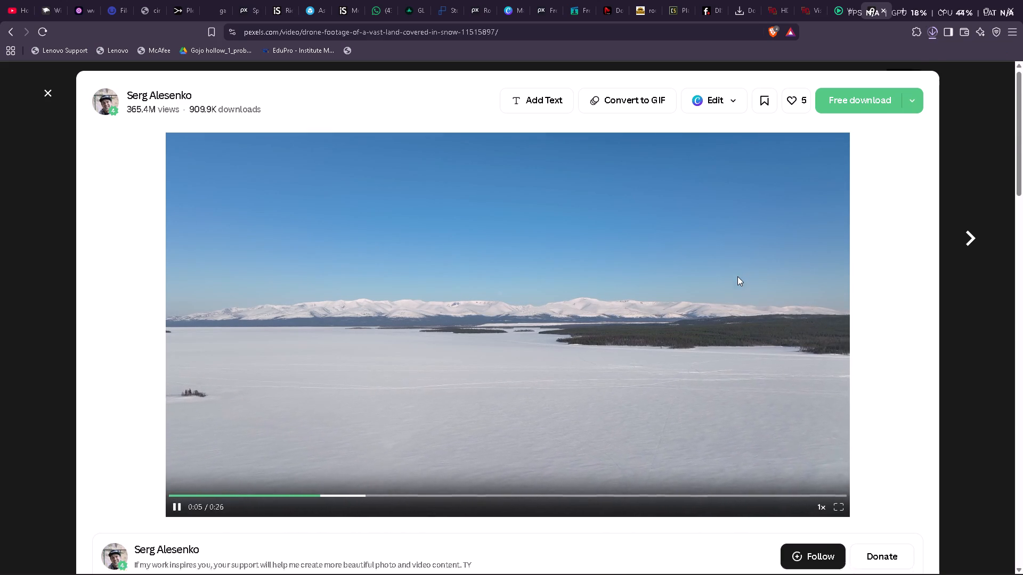
scroll(737, 276, "down", 5)
left_click(199, 422)
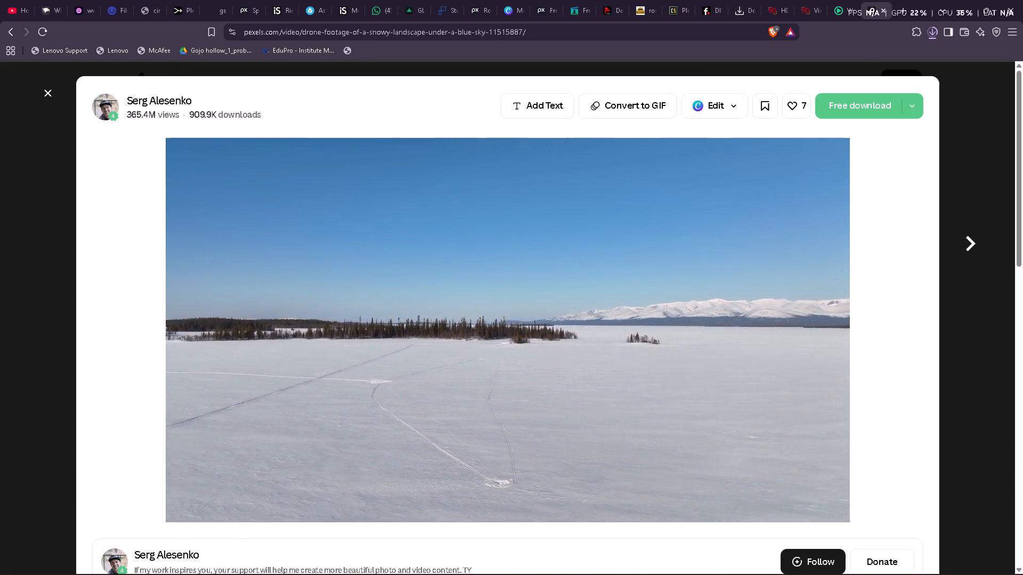
scroll(491, 373, "down", 3)
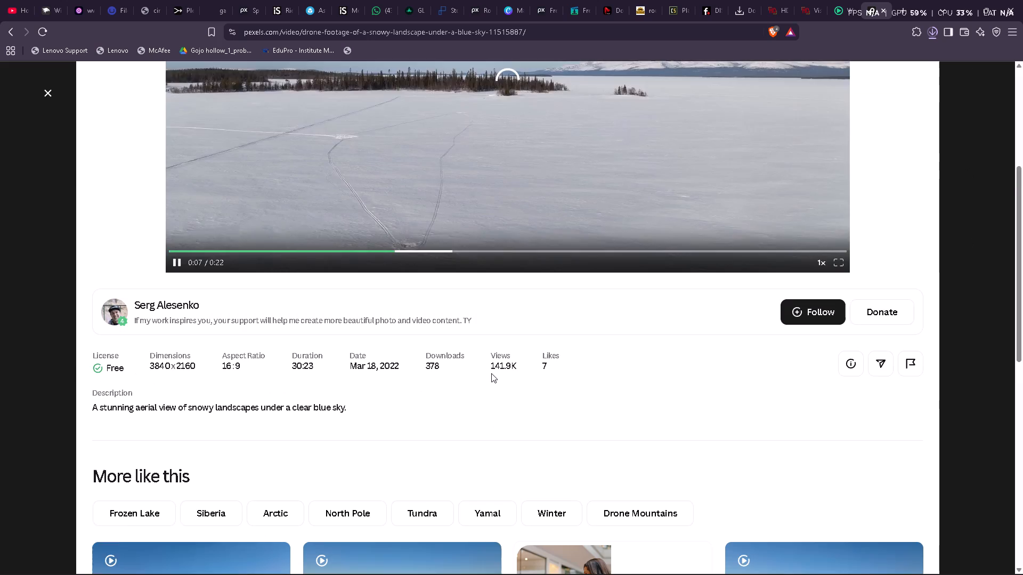
scroll(491, 373, "down", 3)
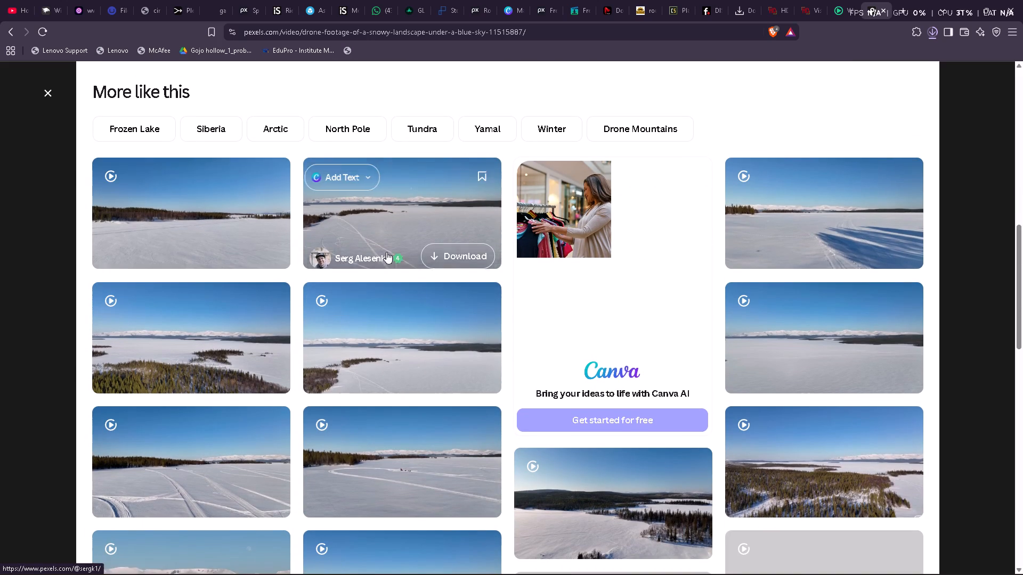
Reopen the vast snow-covered land clip and download it into the Downloads folder as 11515897-uhd_3840_2160_24fps.
left_click(805, 341)
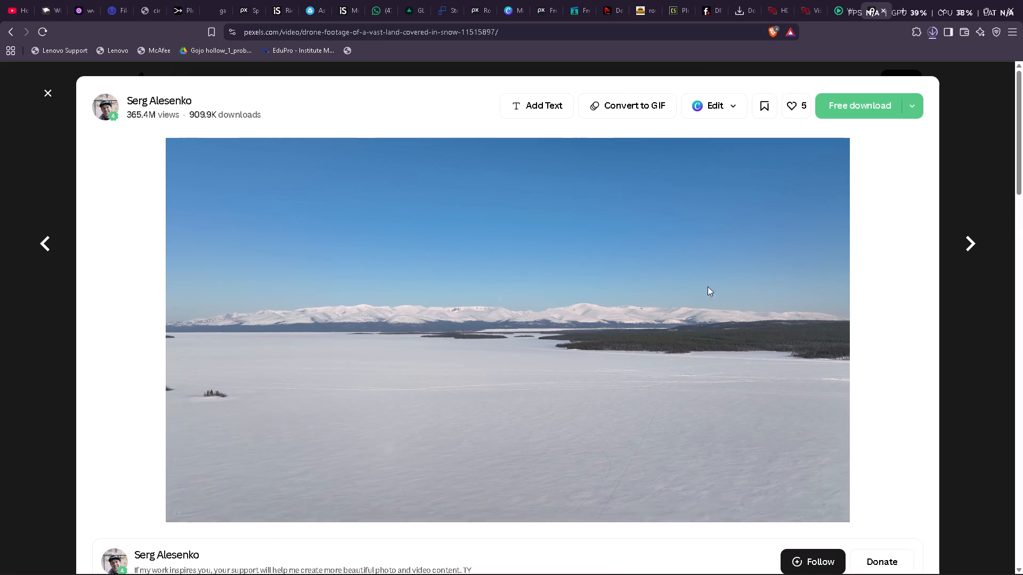
left_click(848, 94)
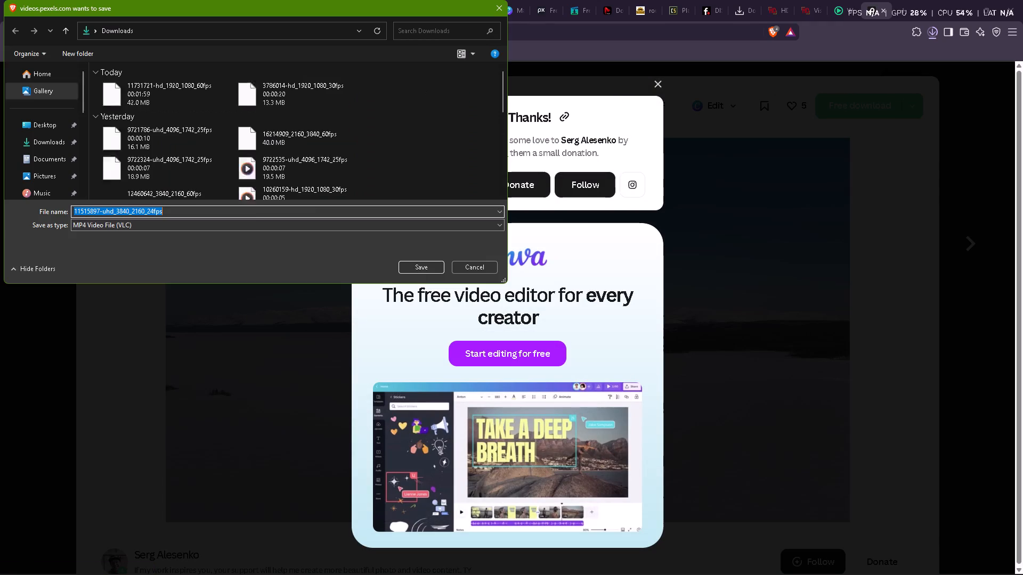
left_click(426, 269)
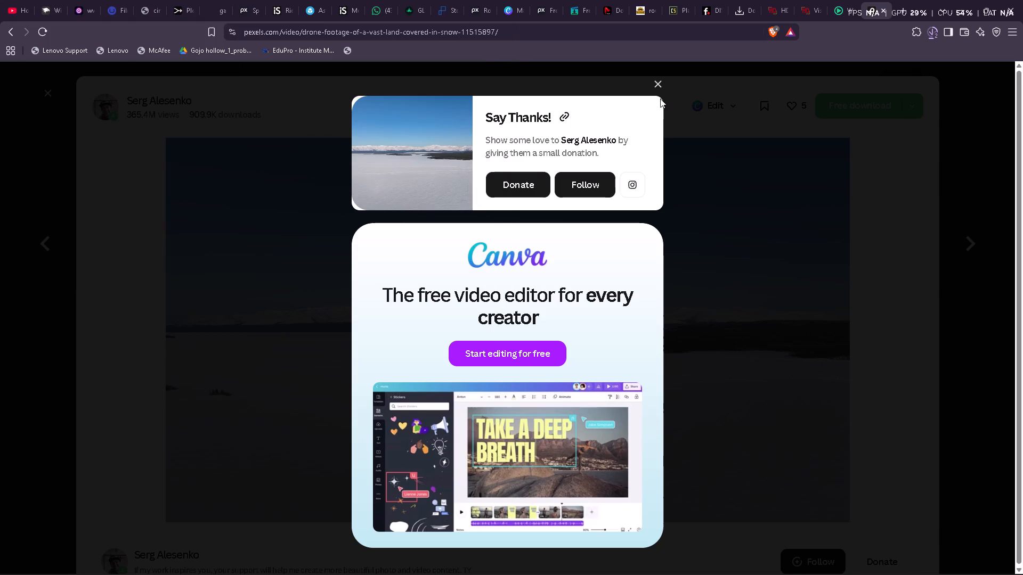
left_click(657, 85)
Look through the videos similar to the vast snow-covered land clip for further suitable snowy landscapes.
scroll(514, 357, "down", 4)
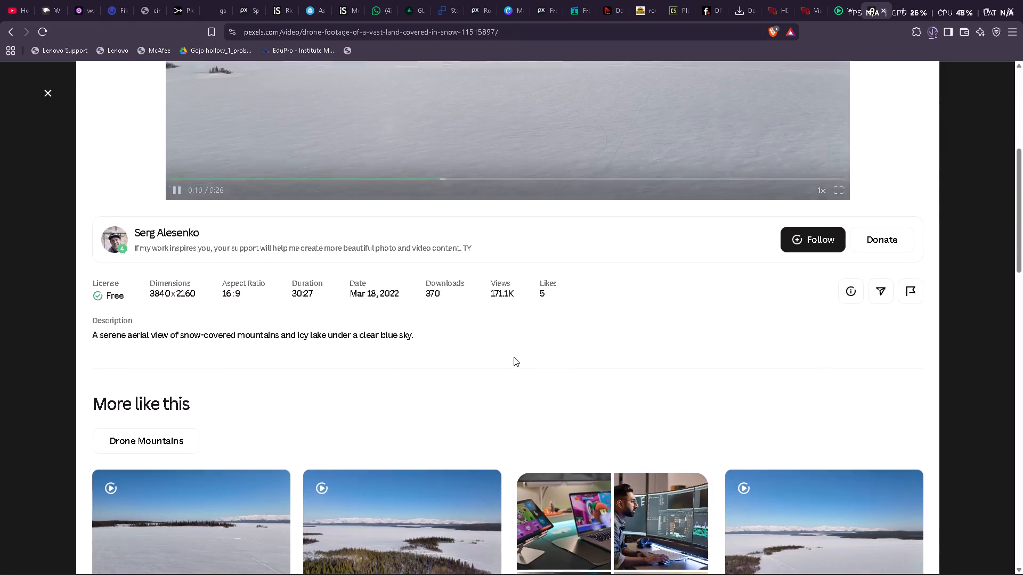
scroll(514, 357, "down", 4)
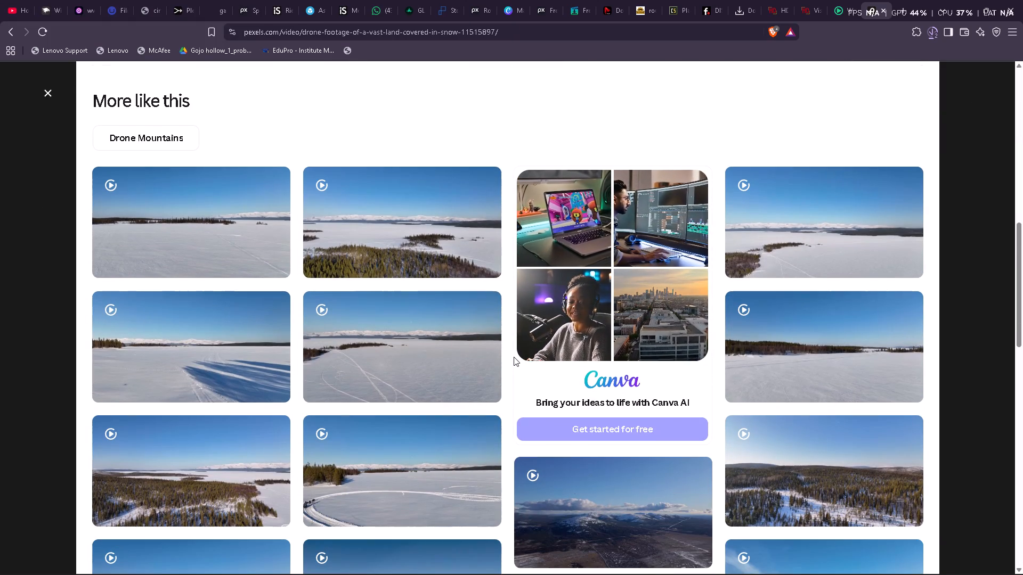
scroll(514, 357, "down", 6)
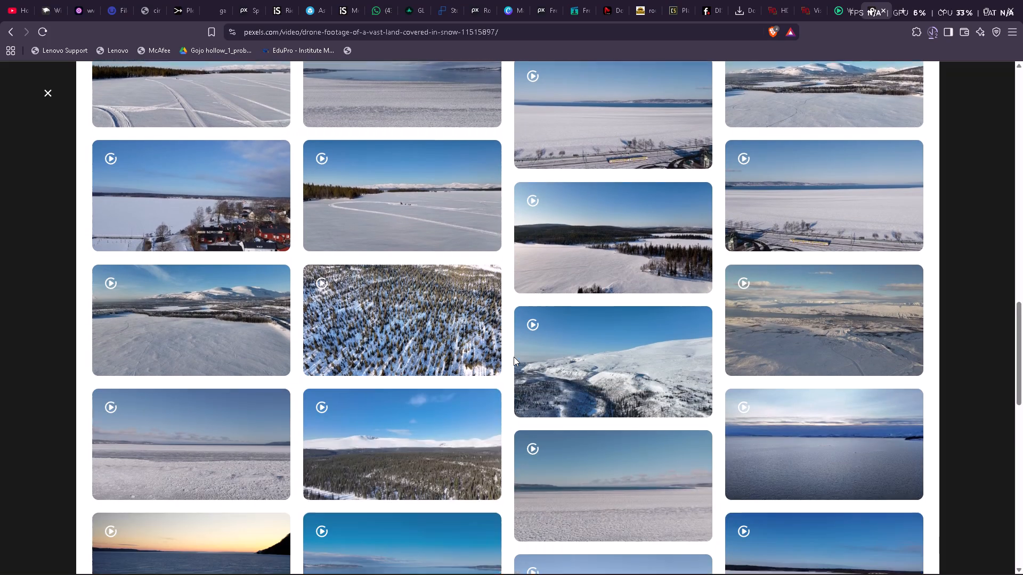
scroll(514, 357, "down", 5)
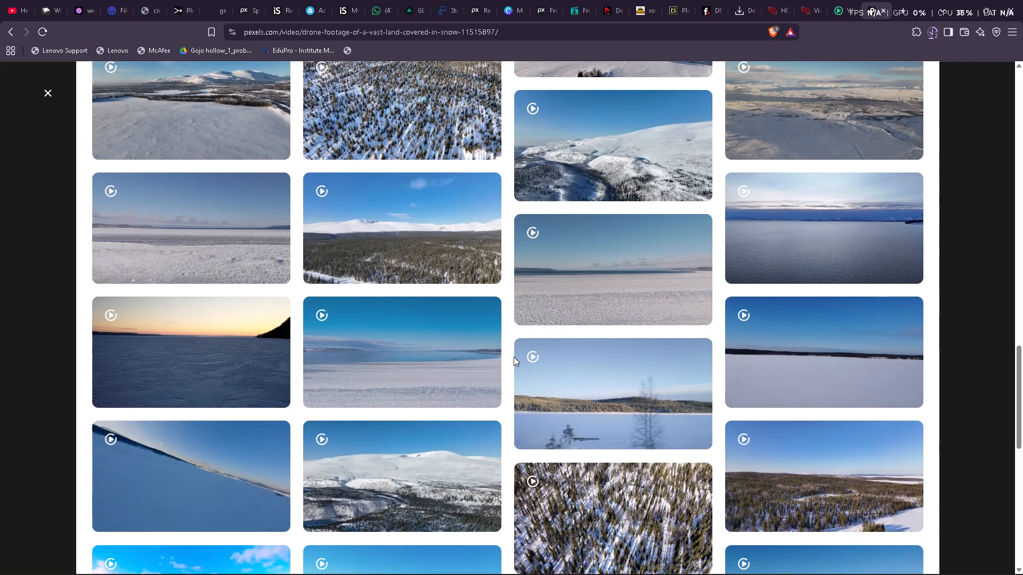
scroll(514, 357, "down", 5)
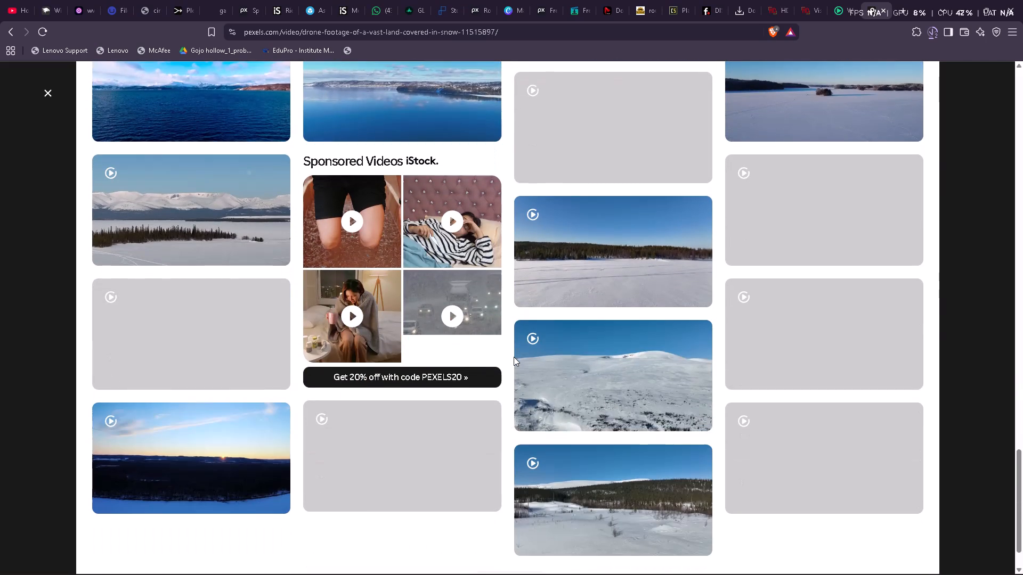
scroll(514, 357, "down", 1)
scroll(514, 357, "right", 1)
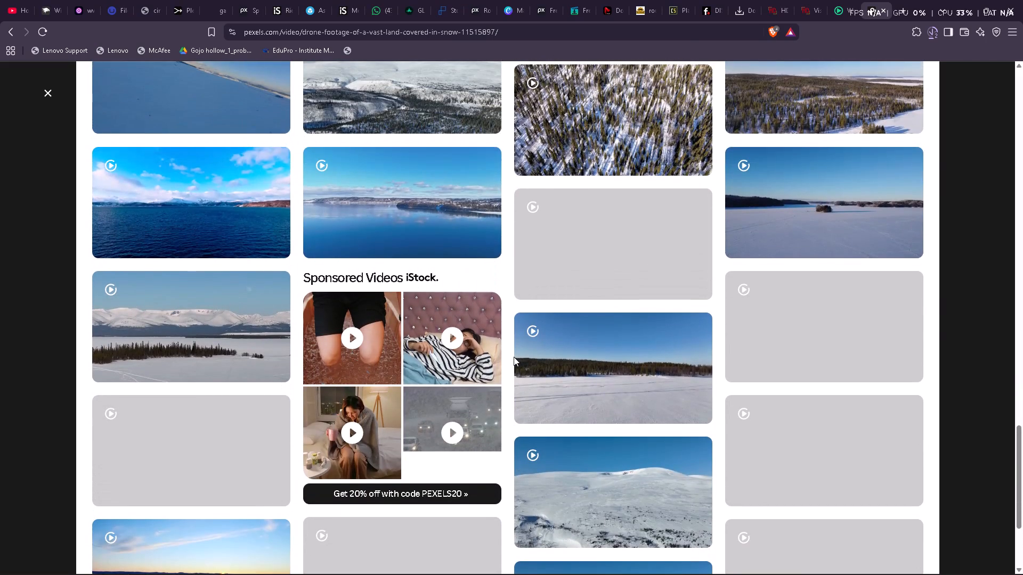
scroll(514, 357, "right", 1)
scroll(514, 357, "down", 3)
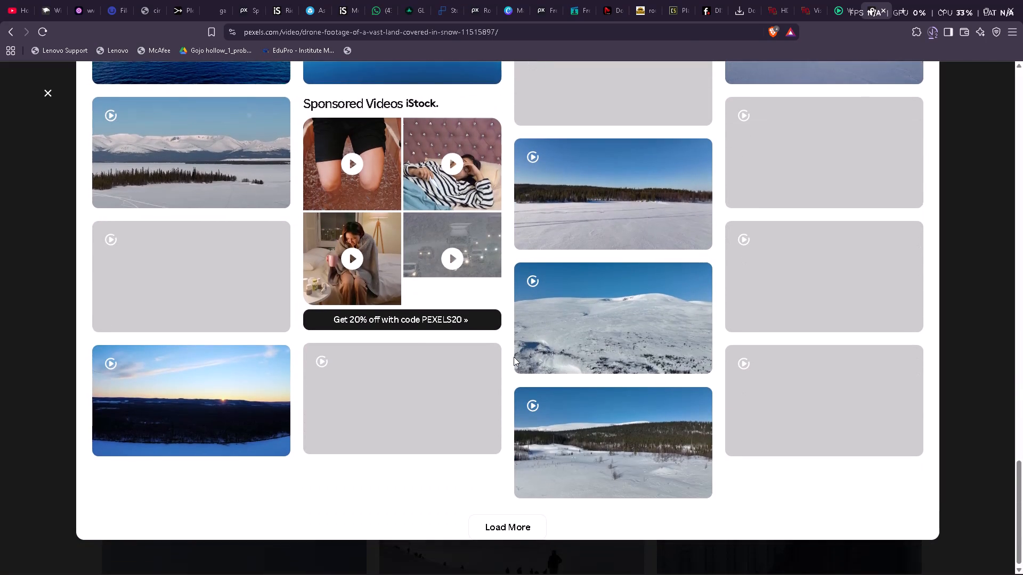
scroll(514, 357, "up", 4)
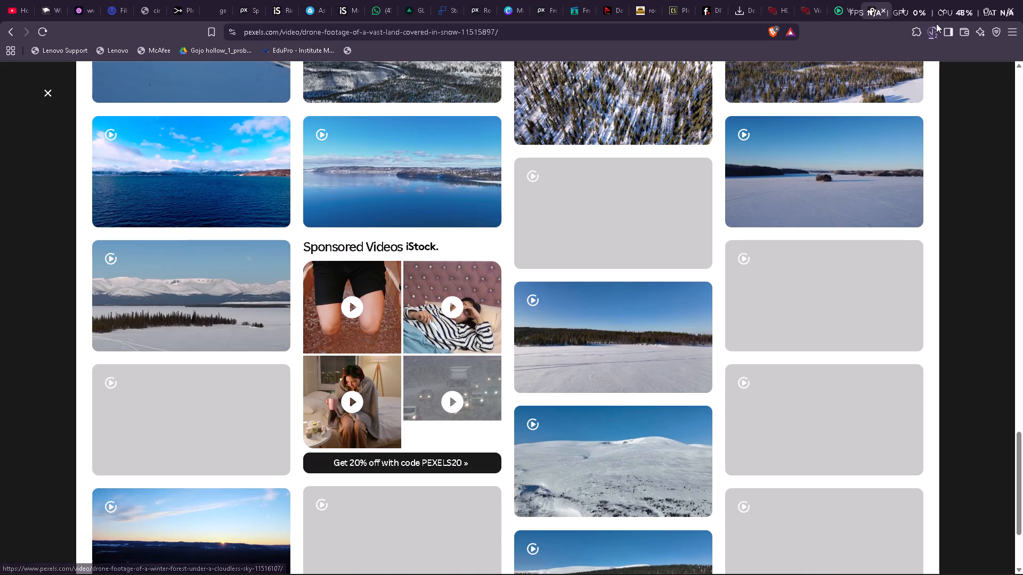
Check the progress of the clip downloads in the recent download history.
left_click(935, 26)
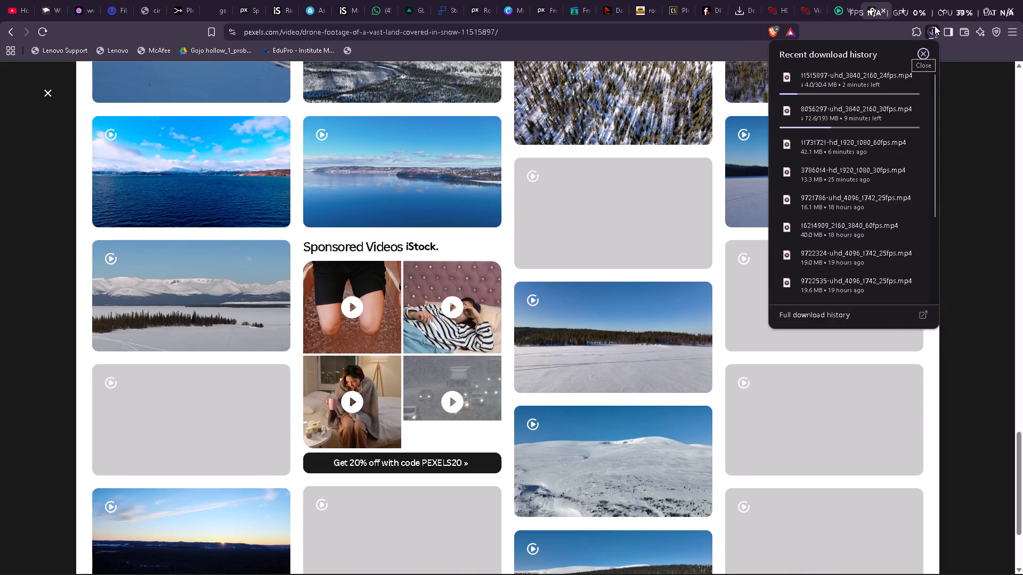
left_click(935, 26)
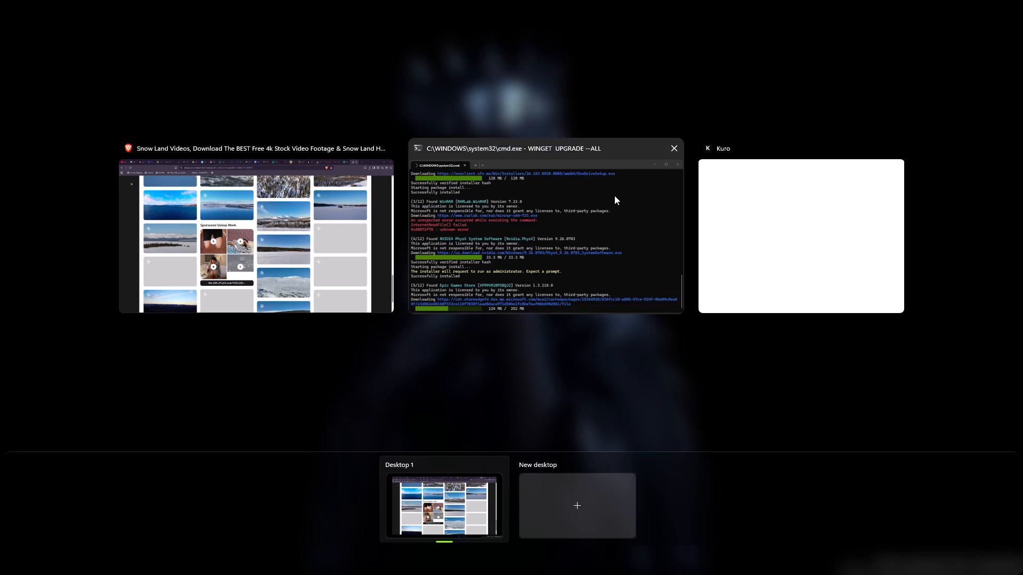
Switch to the command prompt window to check the winget upgrade progress, then minimize it.
left_click(614, 196)
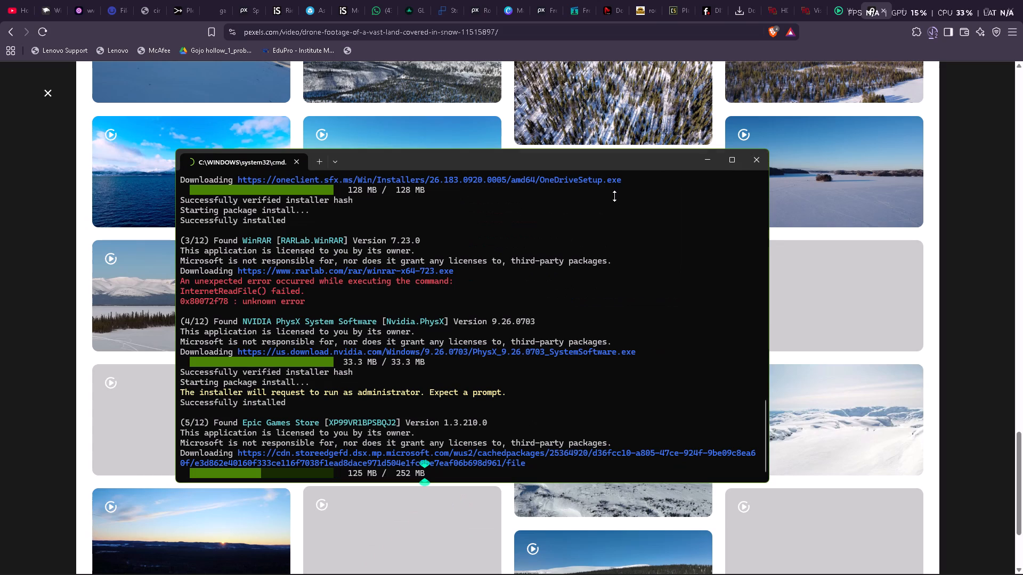
scroll(537, 326, "down", 1)
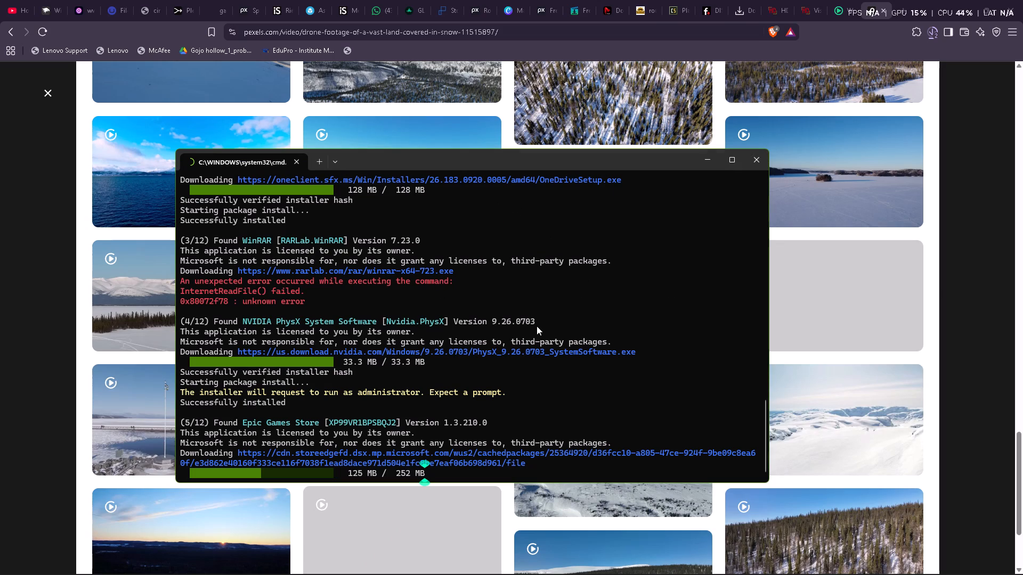
scroll(537, 326, "down", 1)
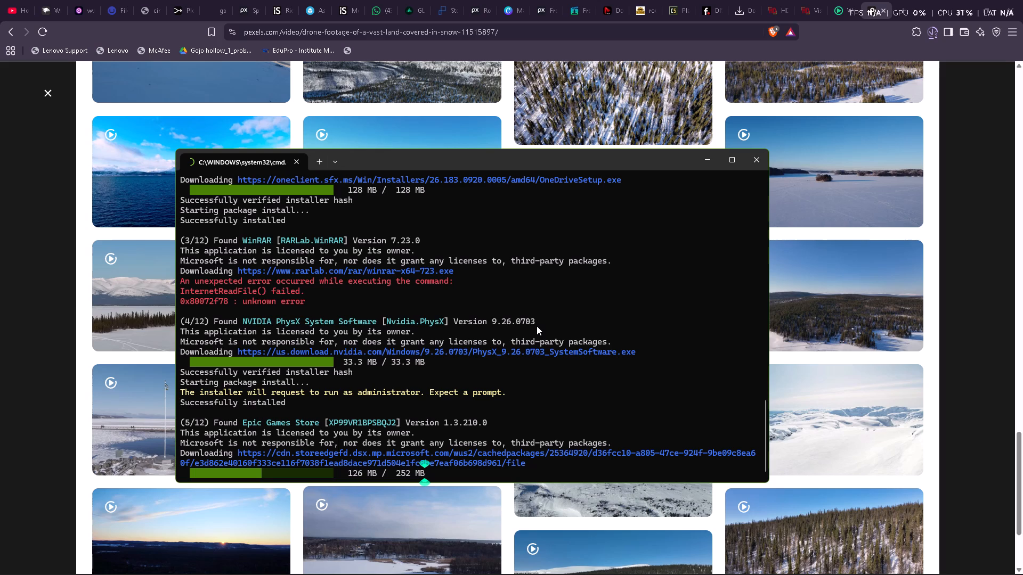
left_click(704, 160)
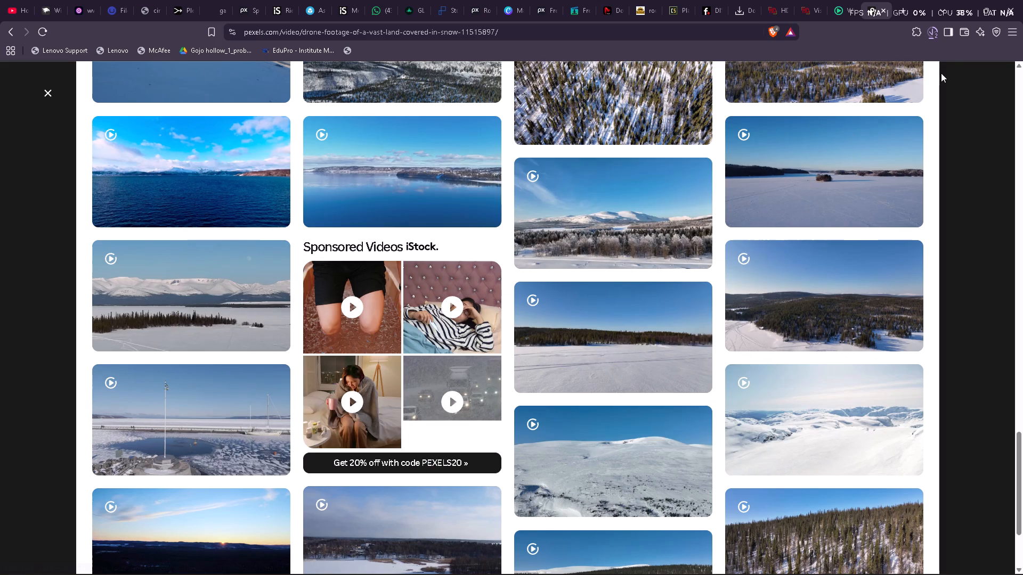